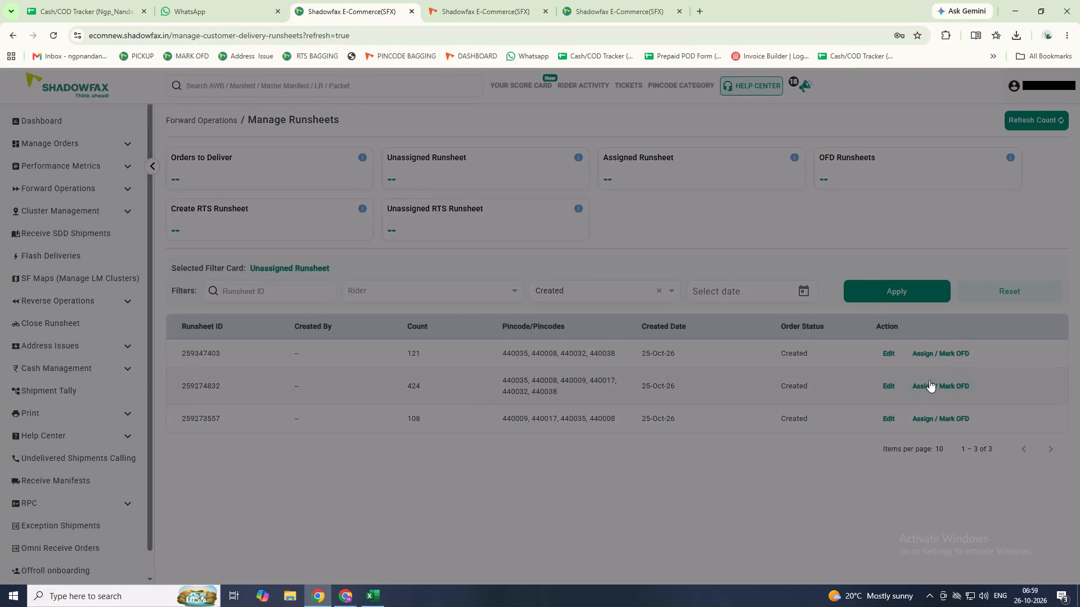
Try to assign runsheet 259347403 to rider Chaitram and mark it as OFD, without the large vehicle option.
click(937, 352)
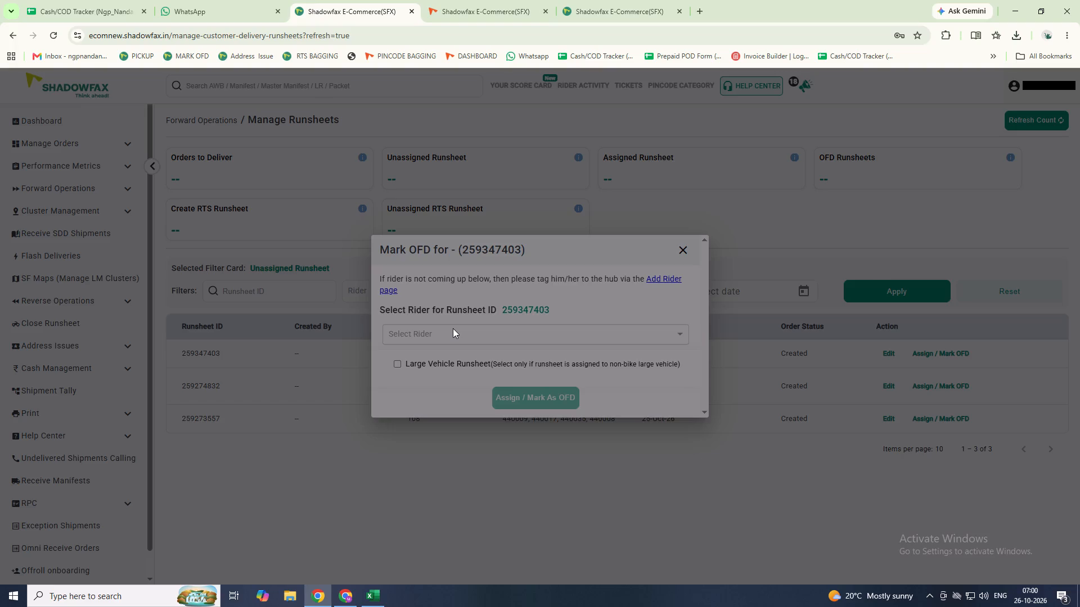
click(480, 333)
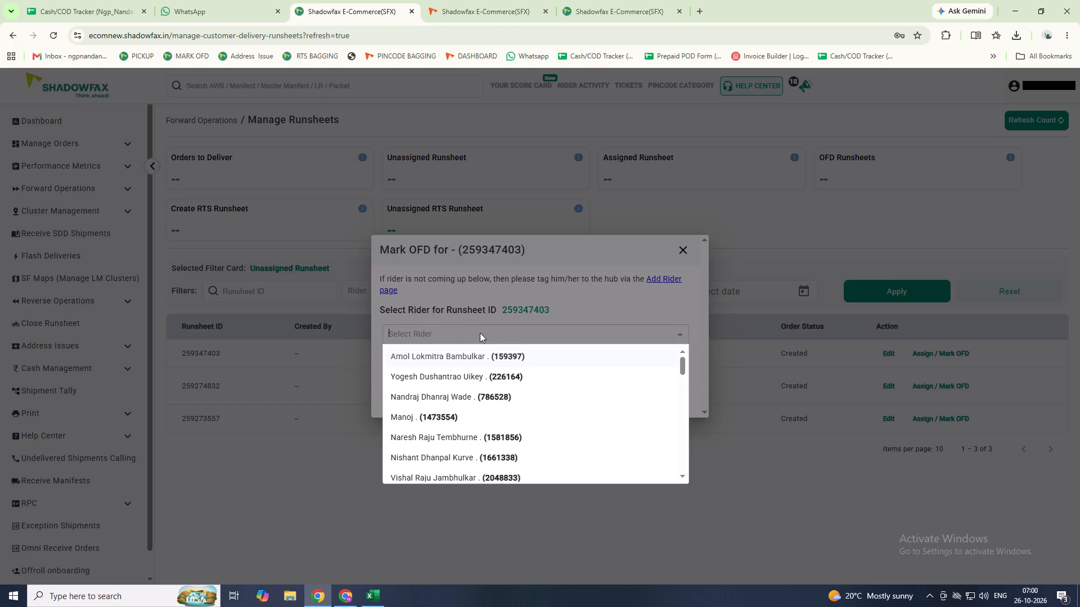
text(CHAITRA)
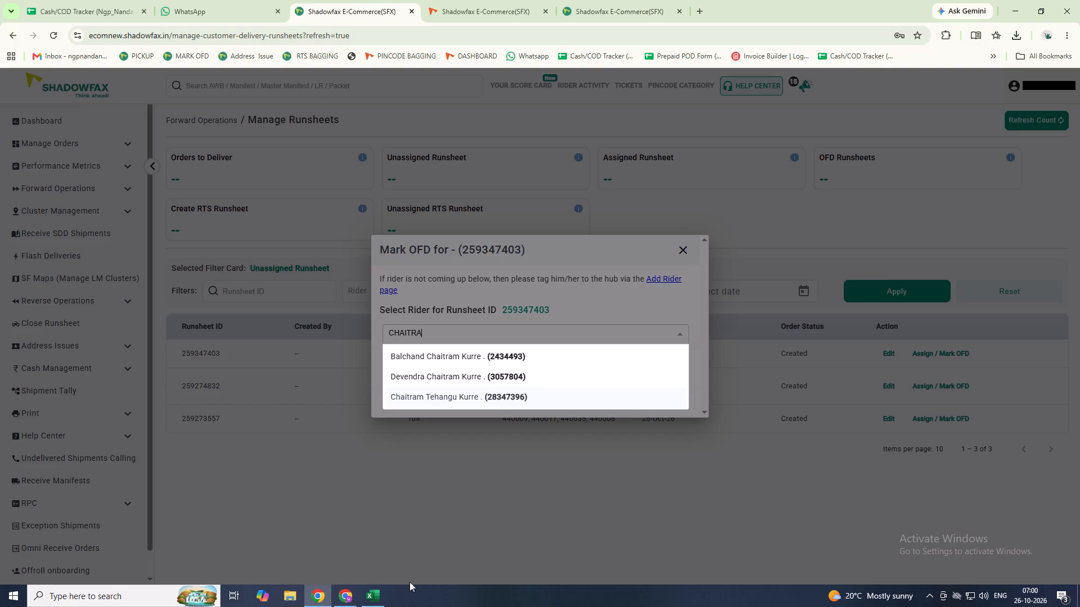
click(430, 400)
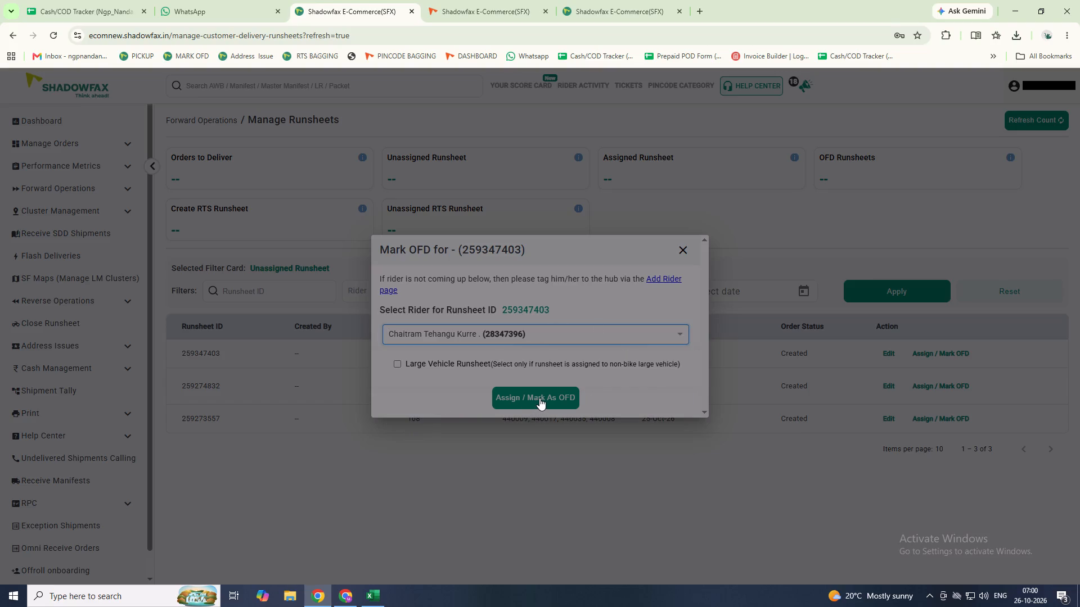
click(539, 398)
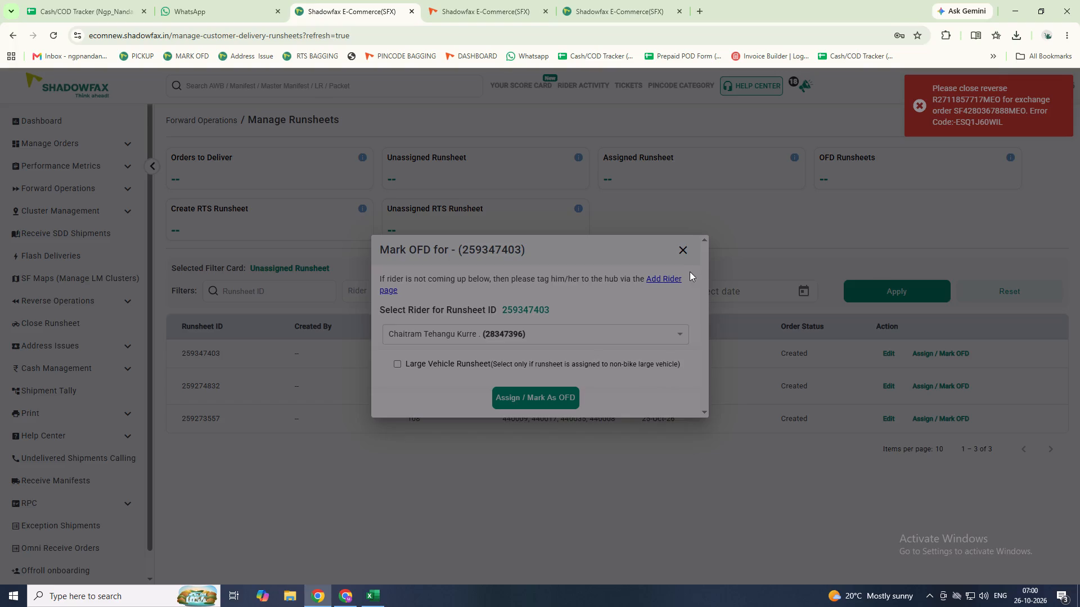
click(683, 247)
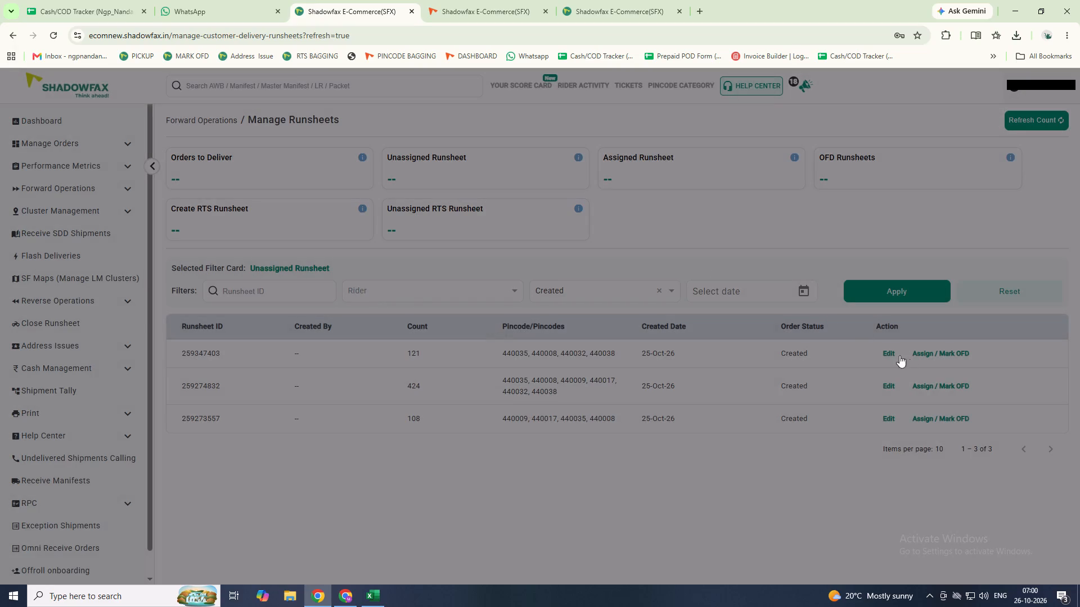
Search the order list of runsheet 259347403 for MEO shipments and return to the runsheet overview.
click(889, 353)
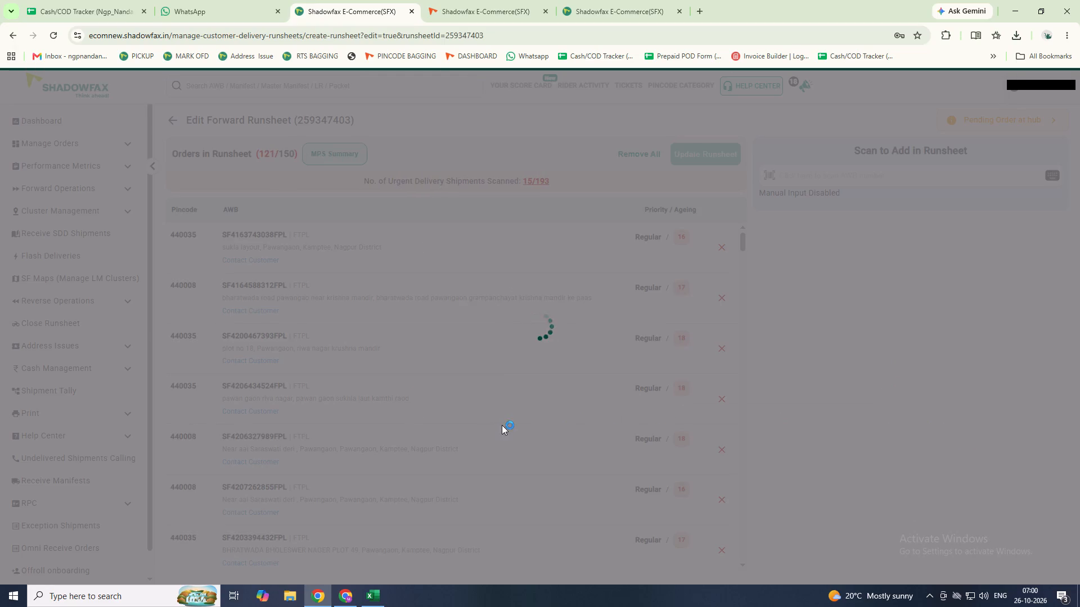
key(ctrl+f)
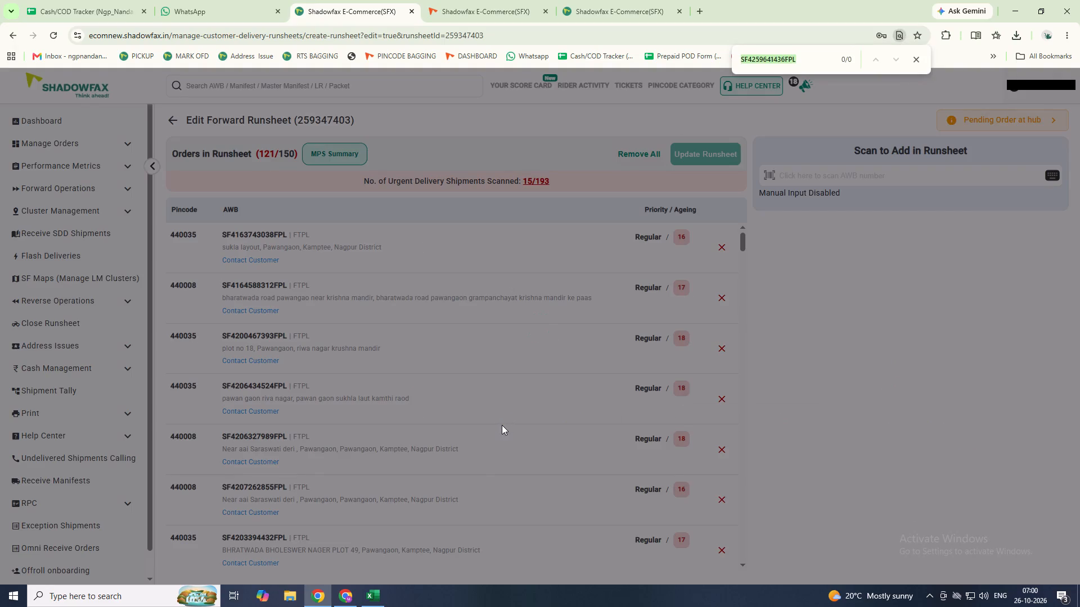
text(MEO)
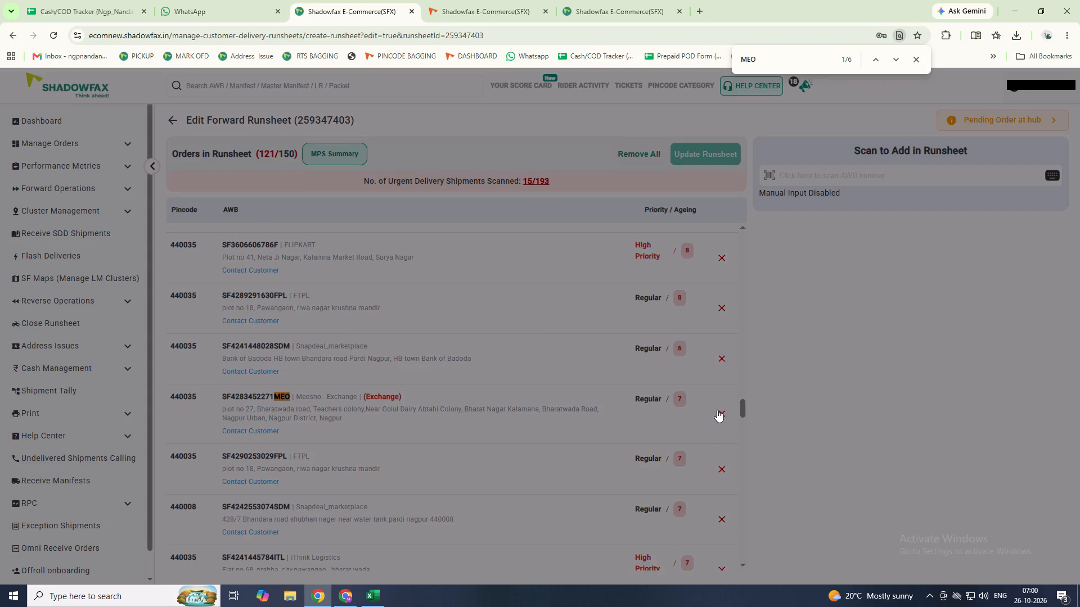
click(172, 117)
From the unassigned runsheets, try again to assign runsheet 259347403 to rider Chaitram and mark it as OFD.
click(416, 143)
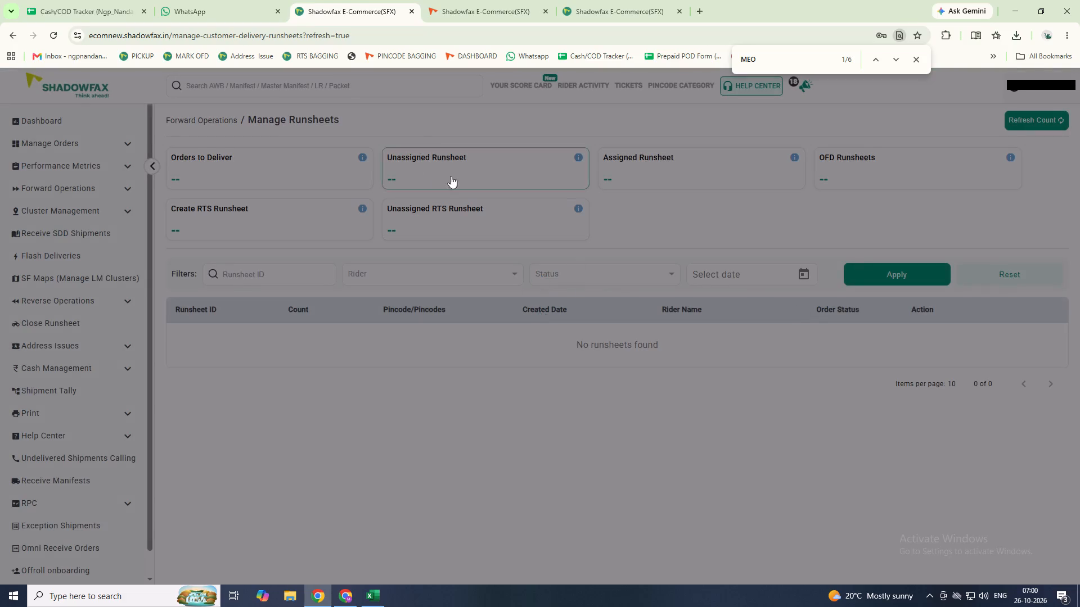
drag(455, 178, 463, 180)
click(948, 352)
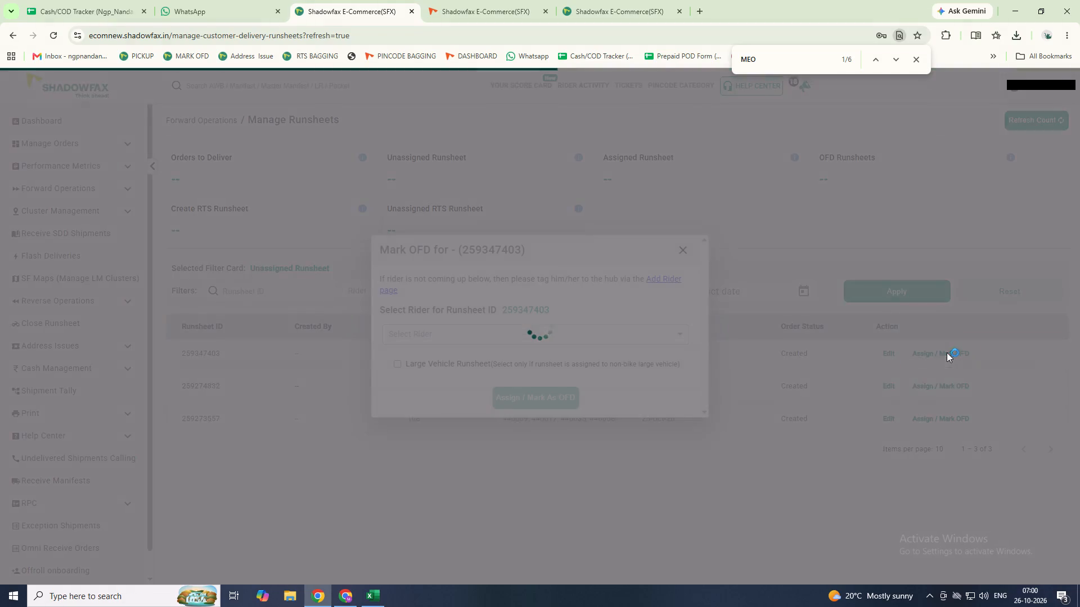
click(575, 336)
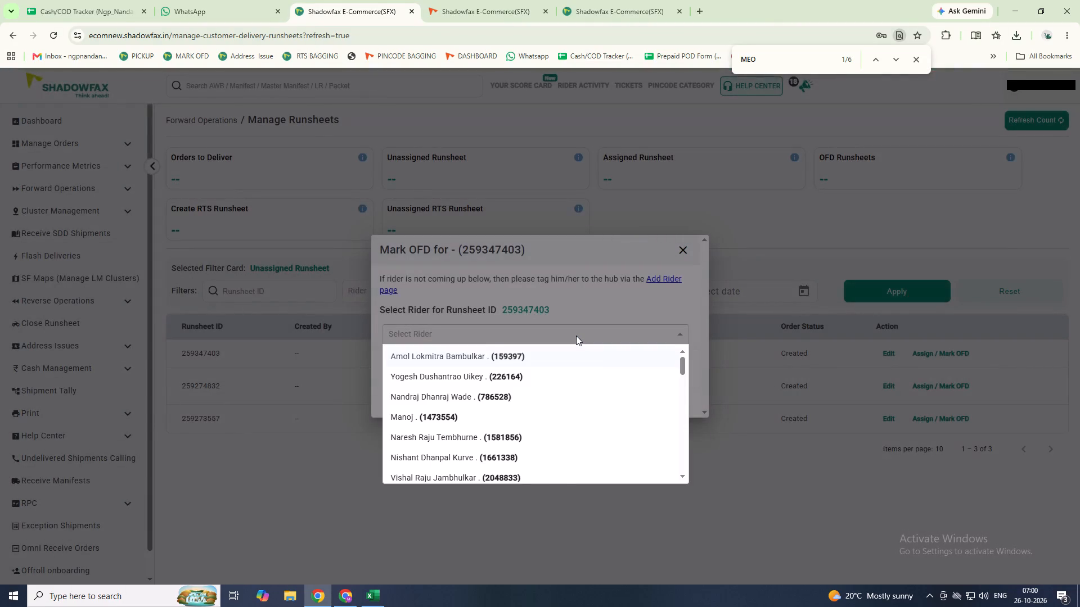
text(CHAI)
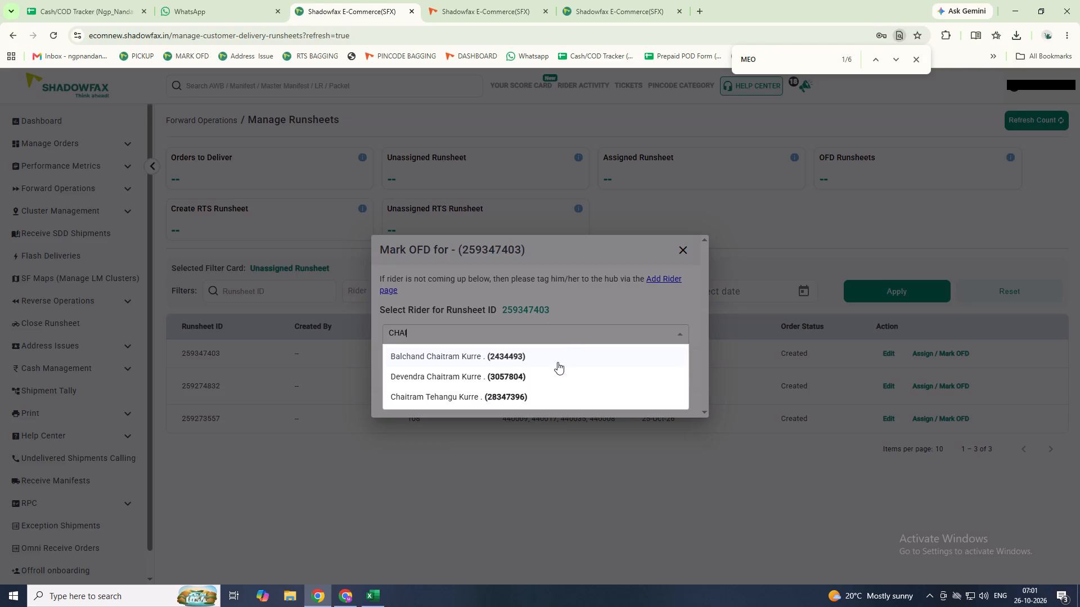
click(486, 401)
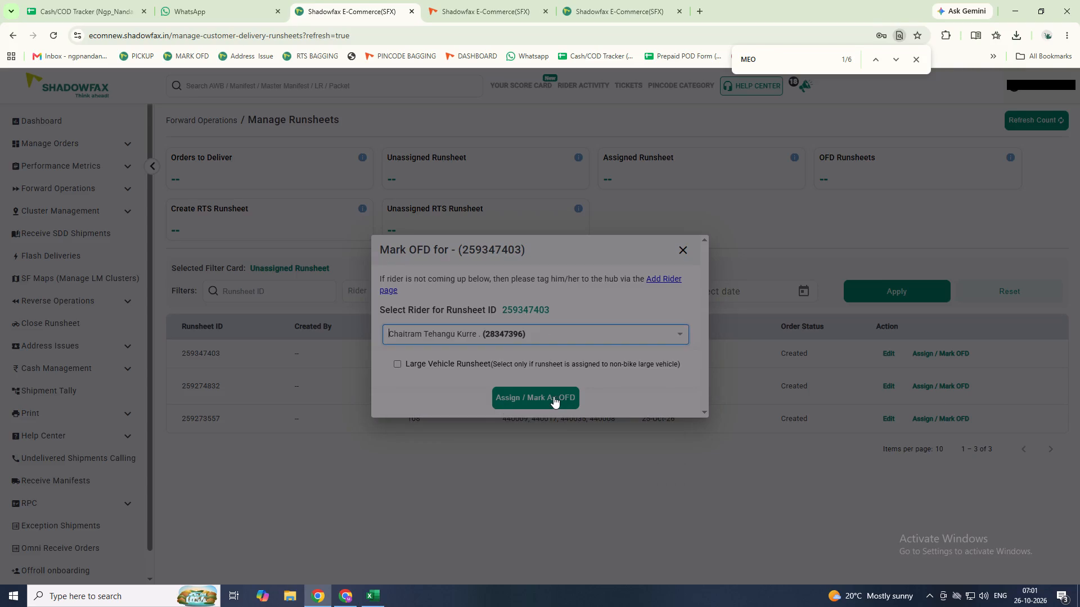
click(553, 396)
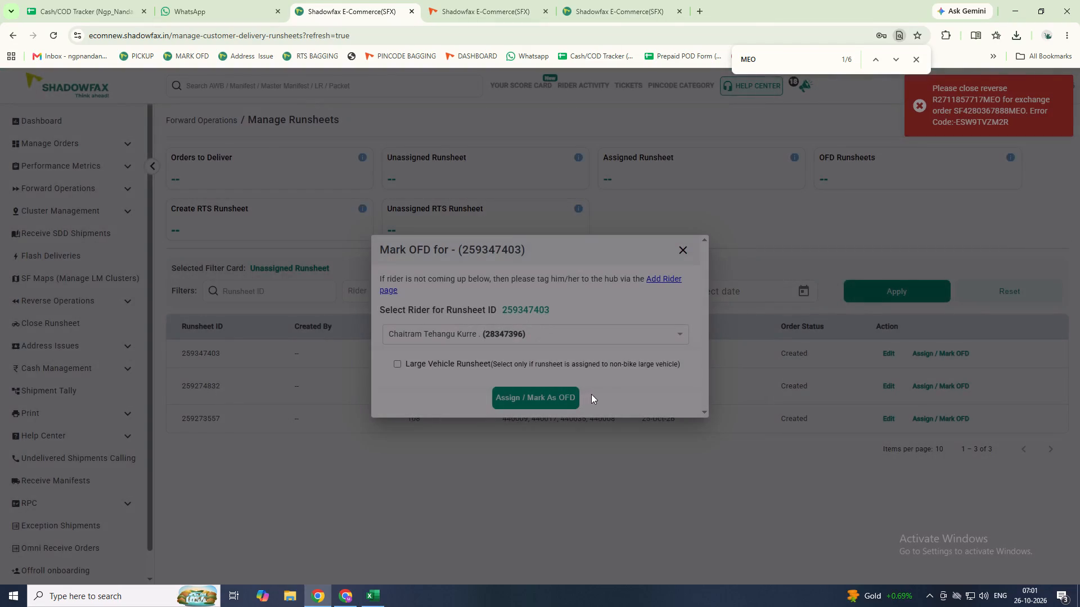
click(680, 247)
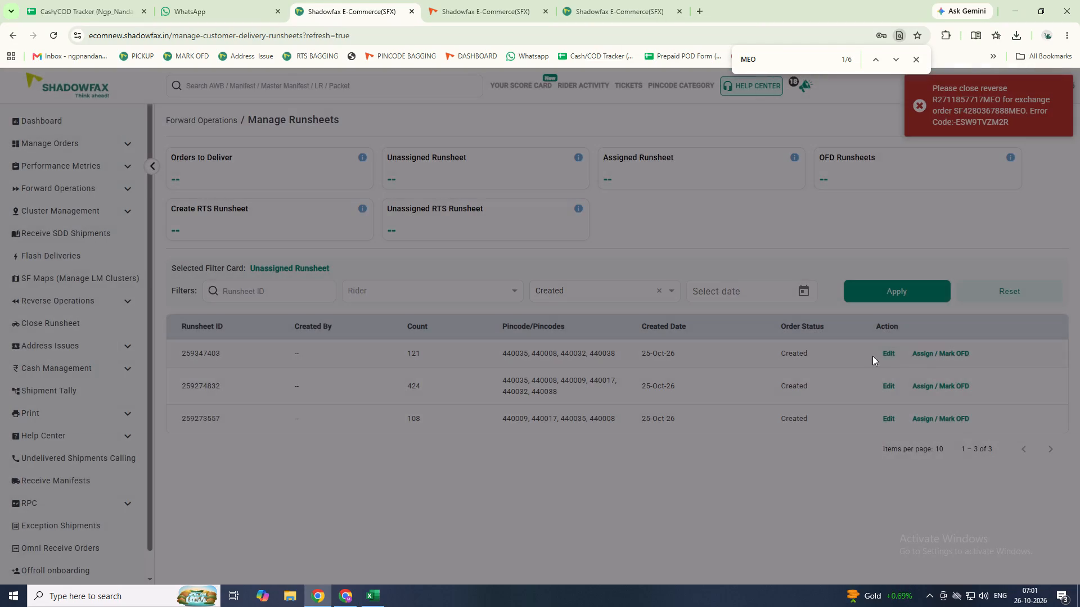
click(884, 353)
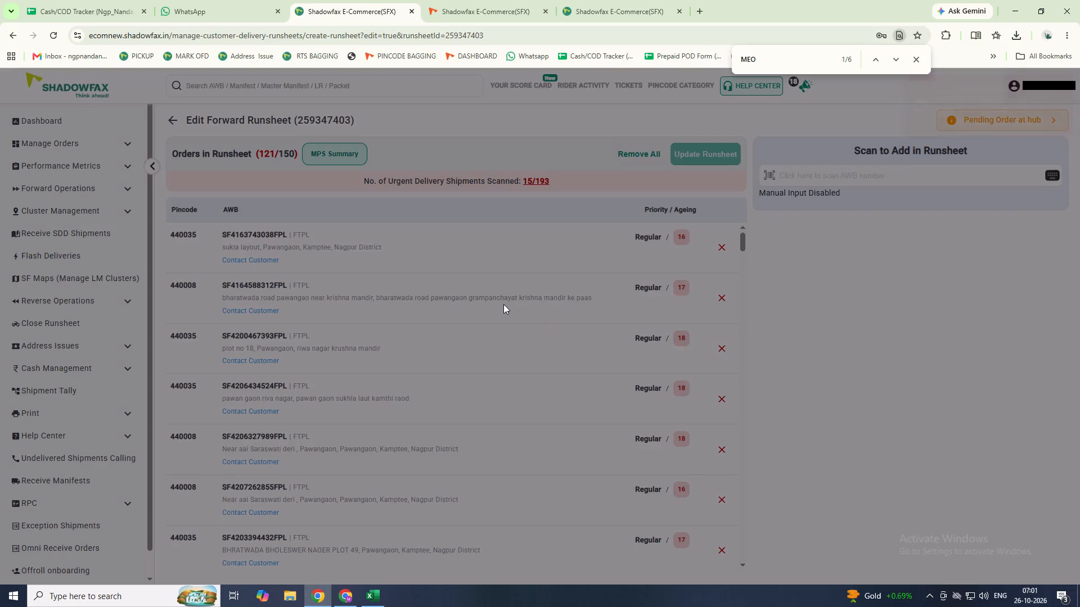
key(ctrl+f)
text(888)
text(ME)
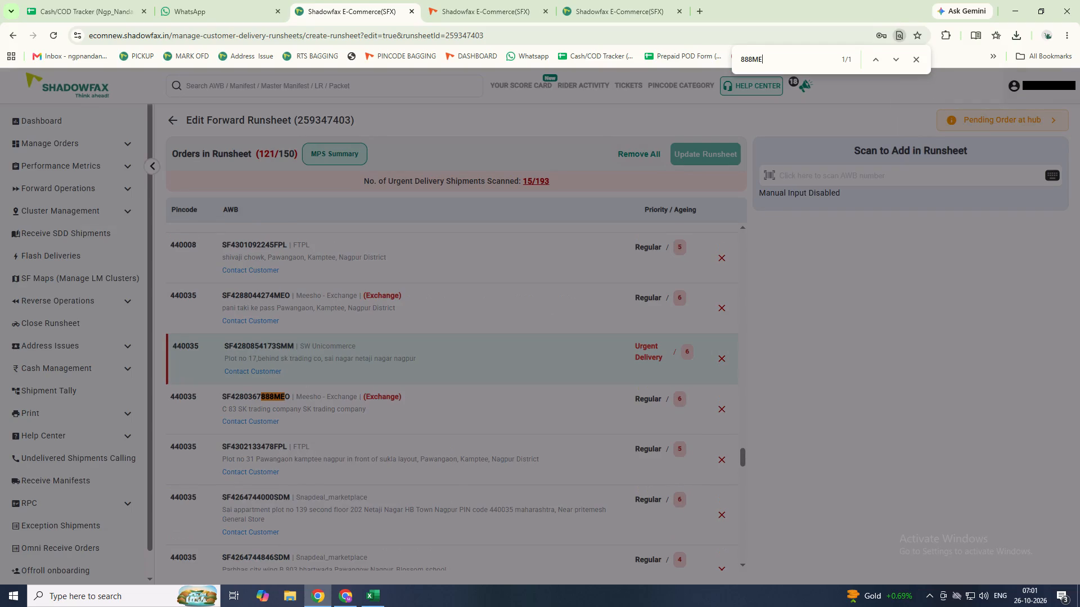
click(720, 404)
click(732, 155)
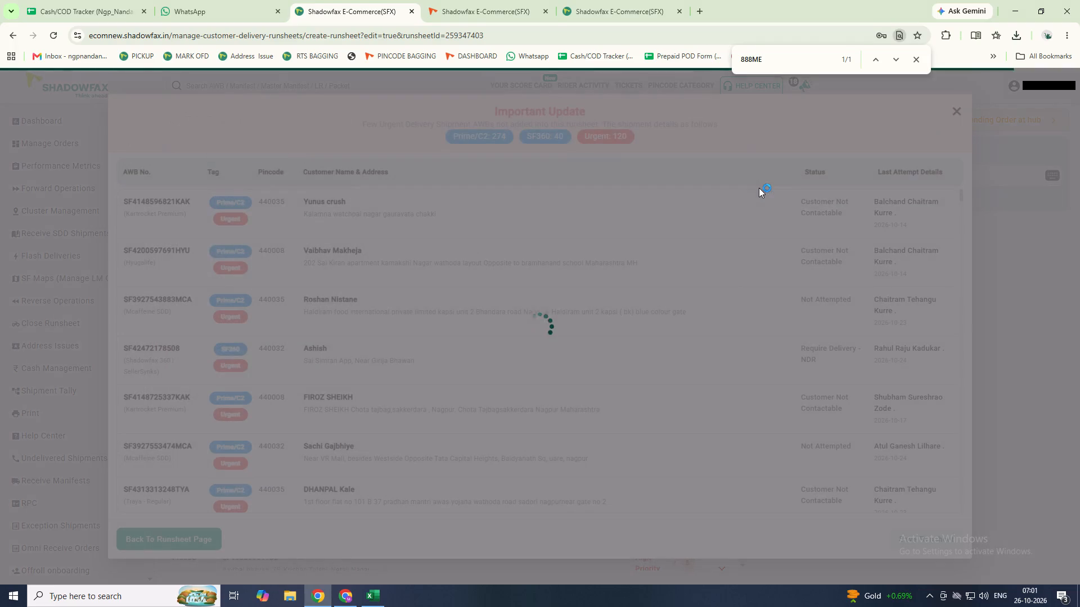
click(909, 537)
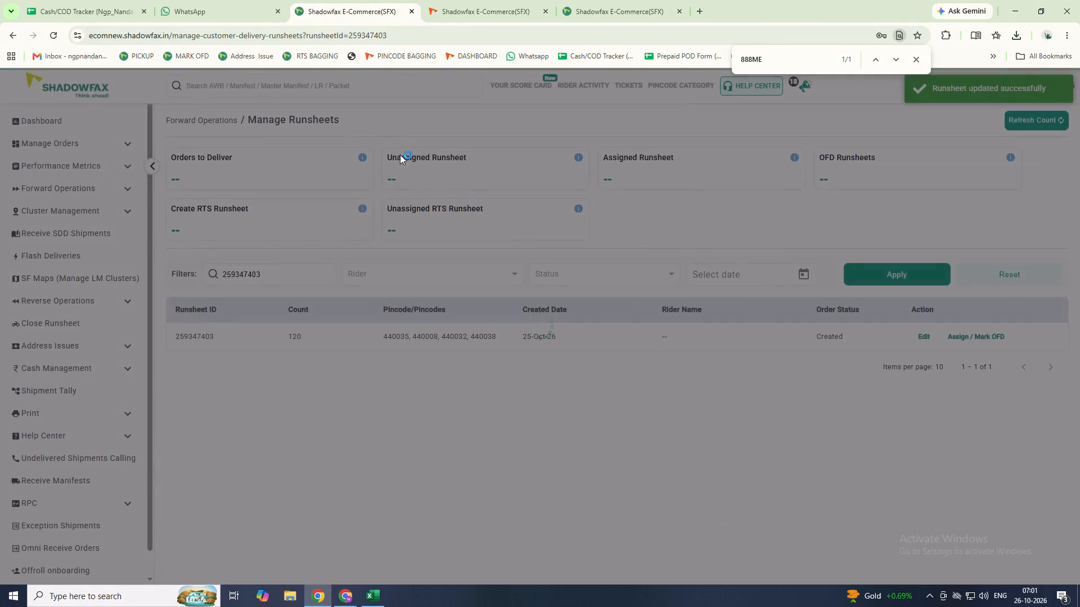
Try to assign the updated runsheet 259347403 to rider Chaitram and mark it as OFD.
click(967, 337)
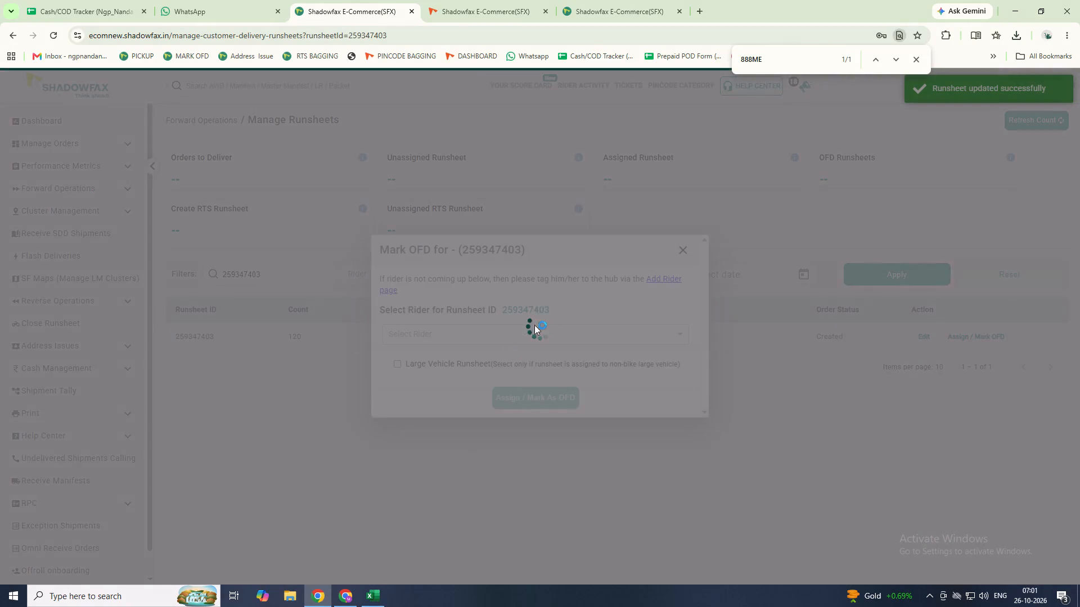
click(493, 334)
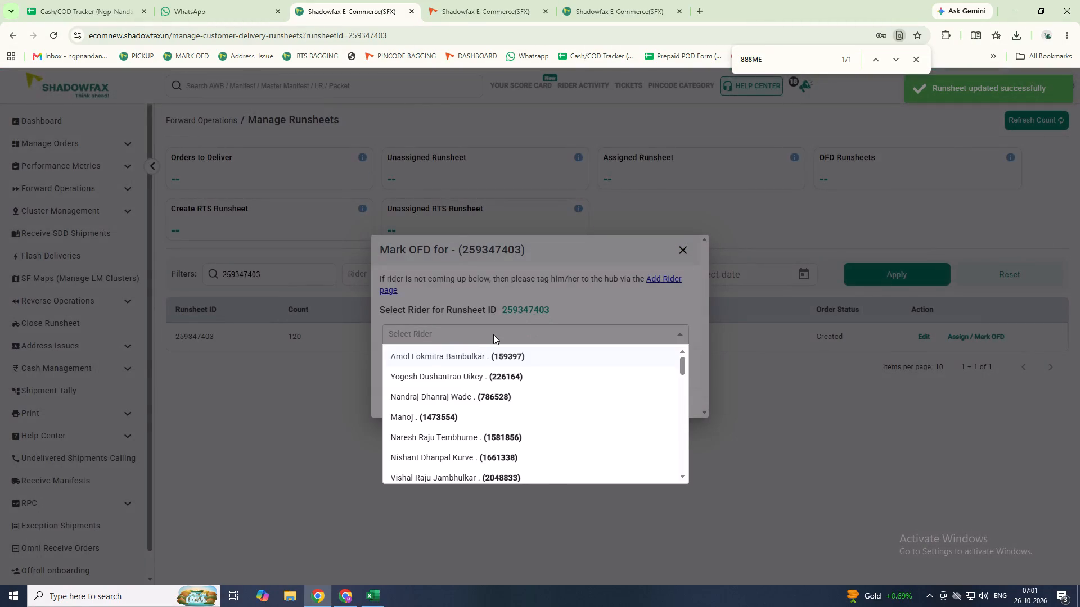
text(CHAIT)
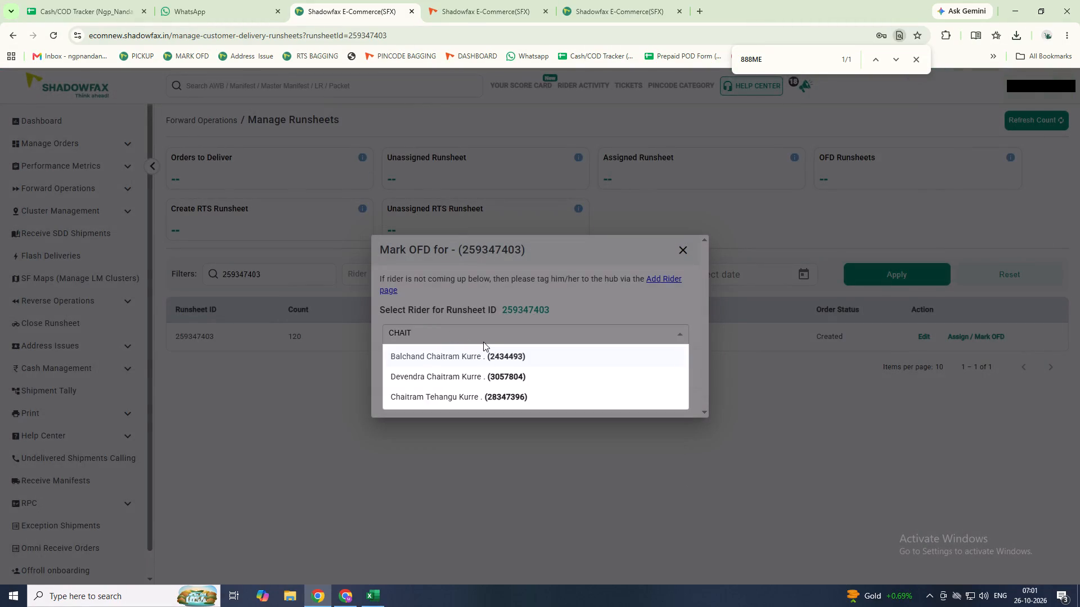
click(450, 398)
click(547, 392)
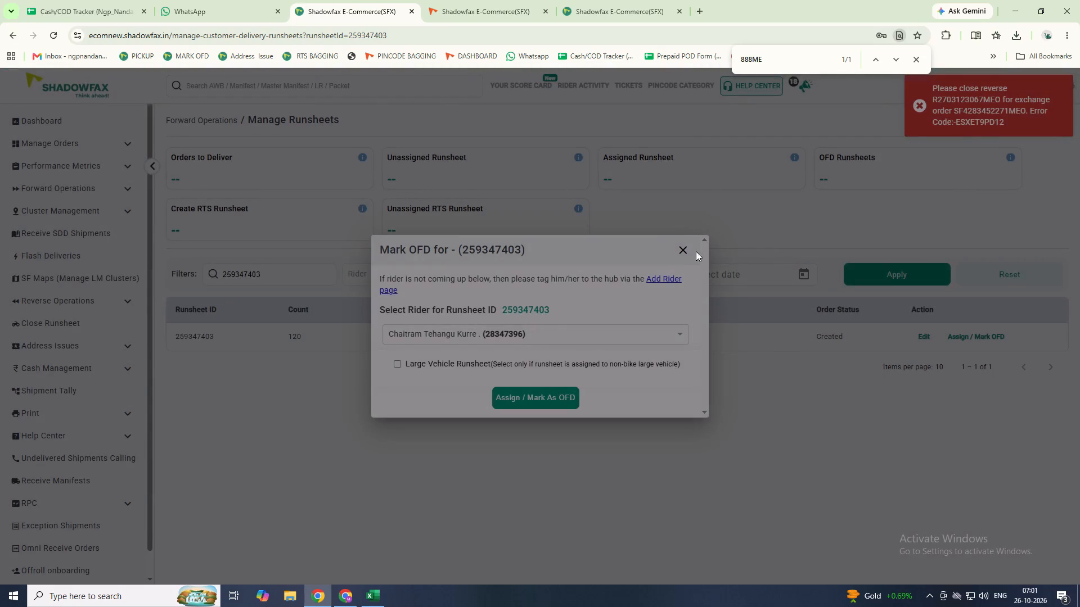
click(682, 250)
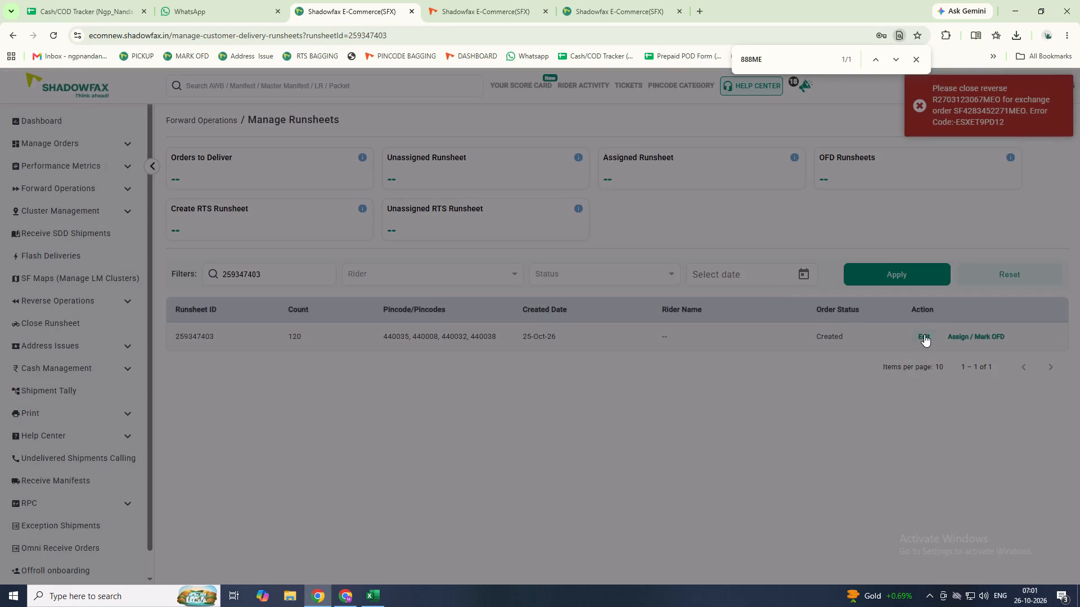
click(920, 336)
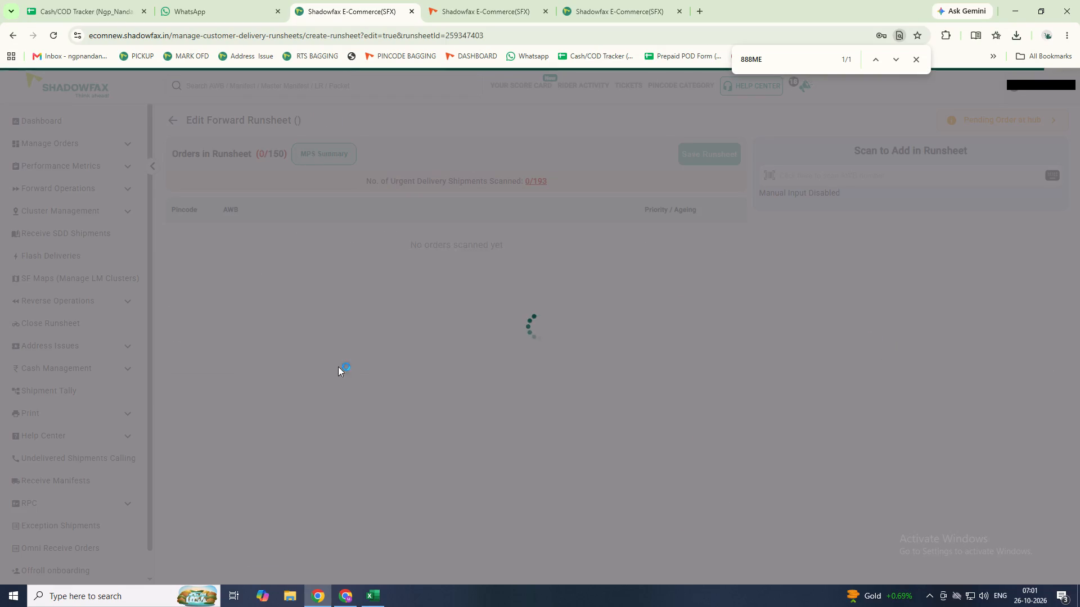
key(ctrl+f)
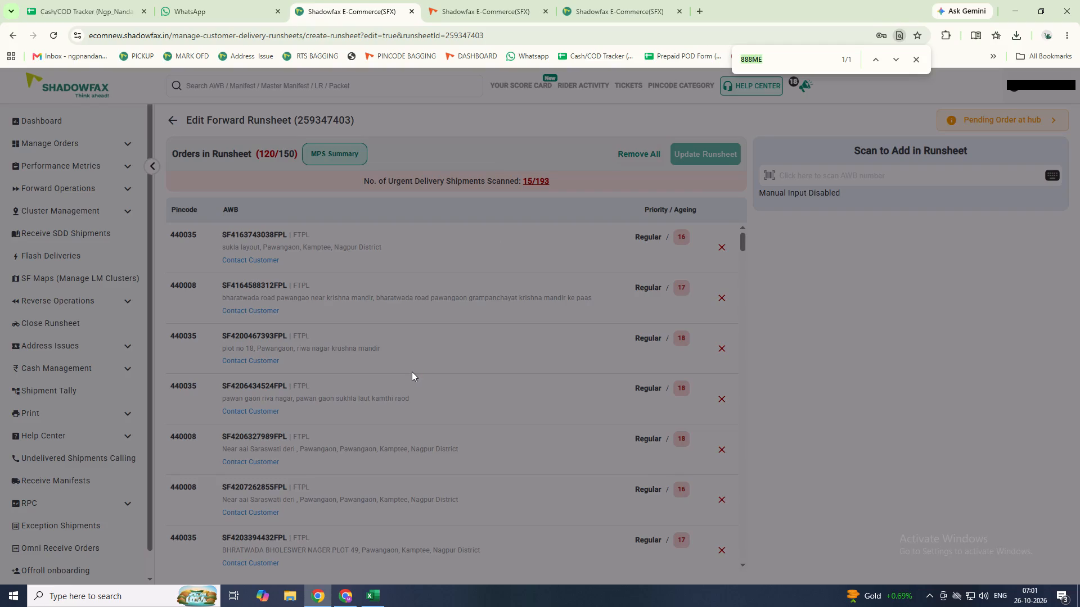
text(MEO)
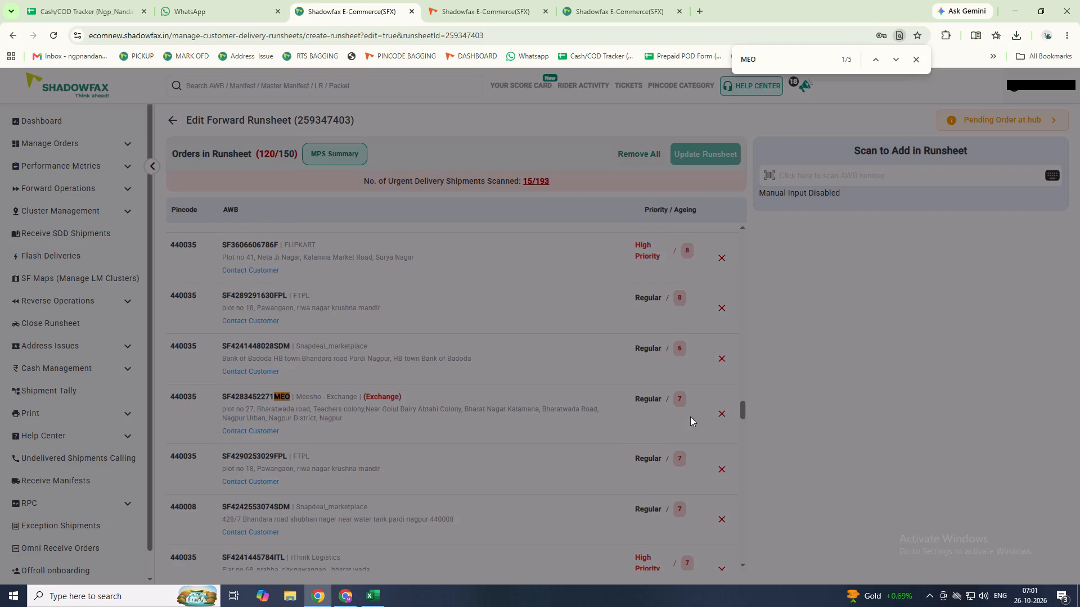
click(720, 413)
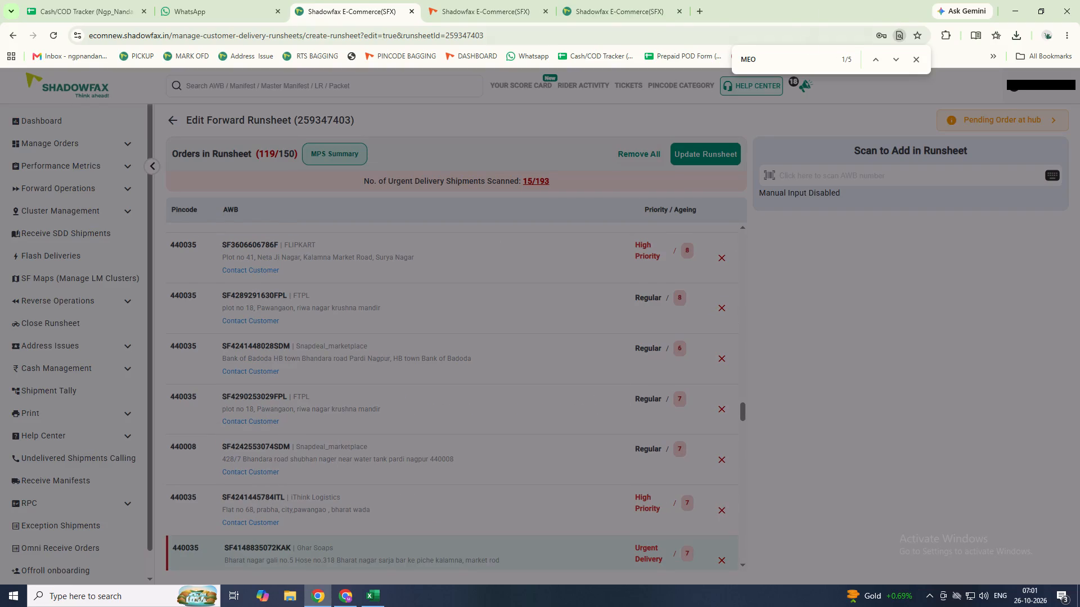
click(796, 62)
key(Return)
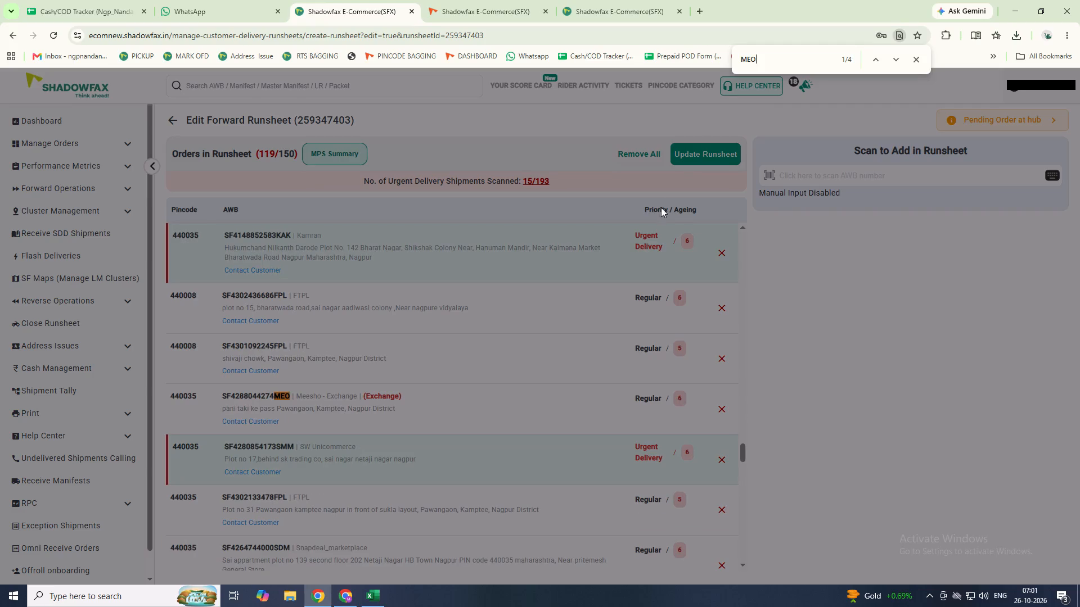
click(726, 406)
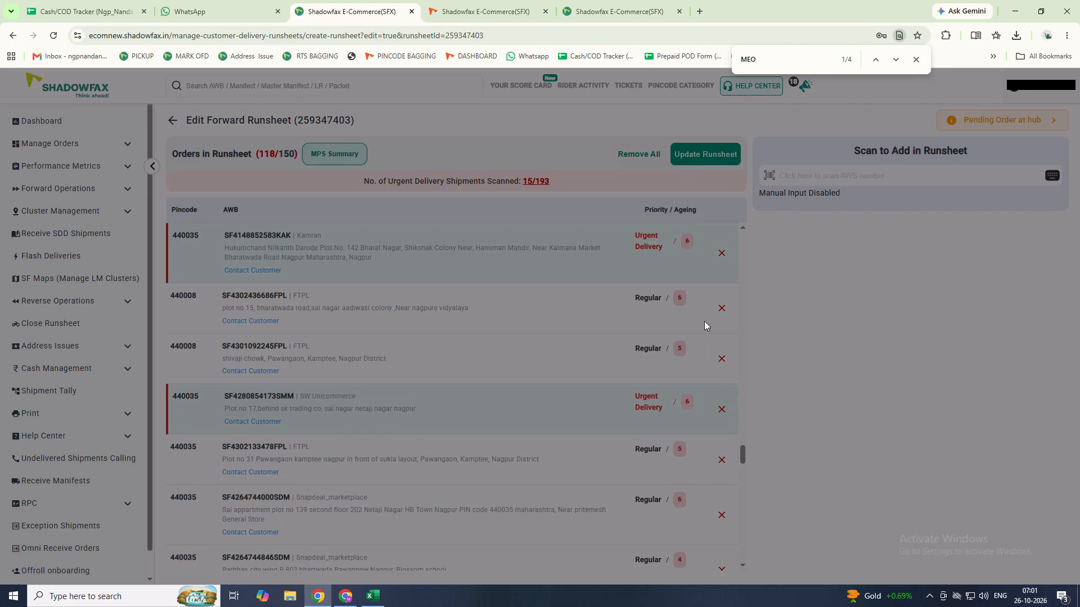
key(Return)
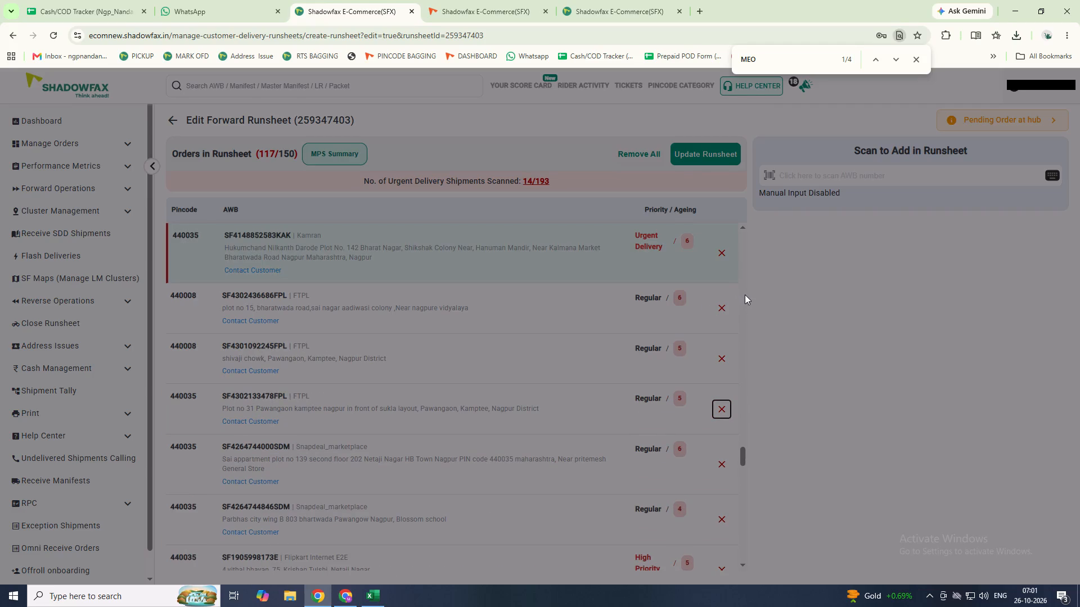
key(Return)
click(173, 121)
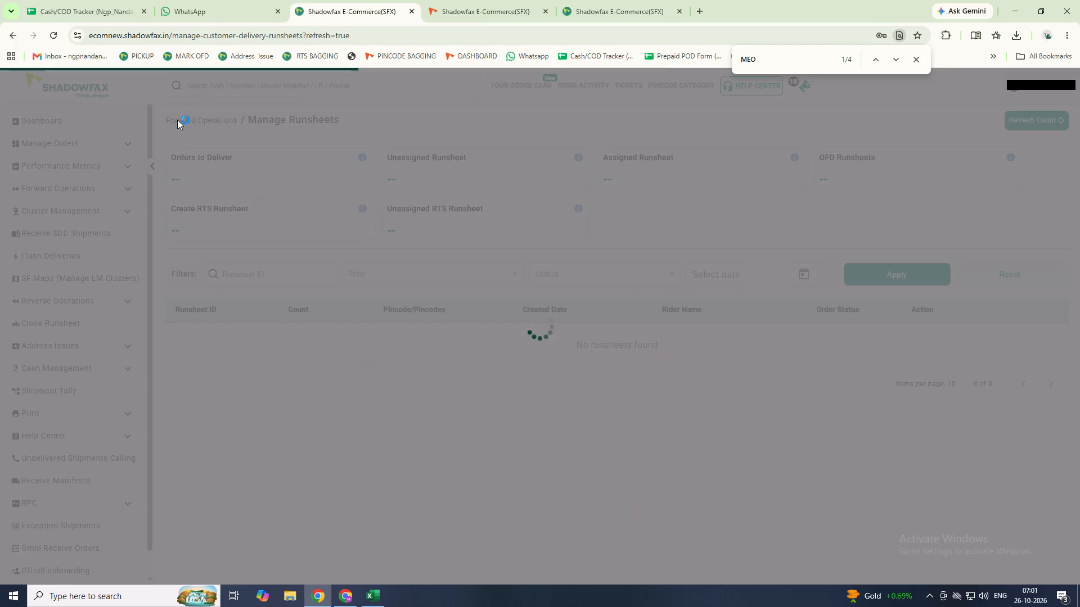
click(481, 169)
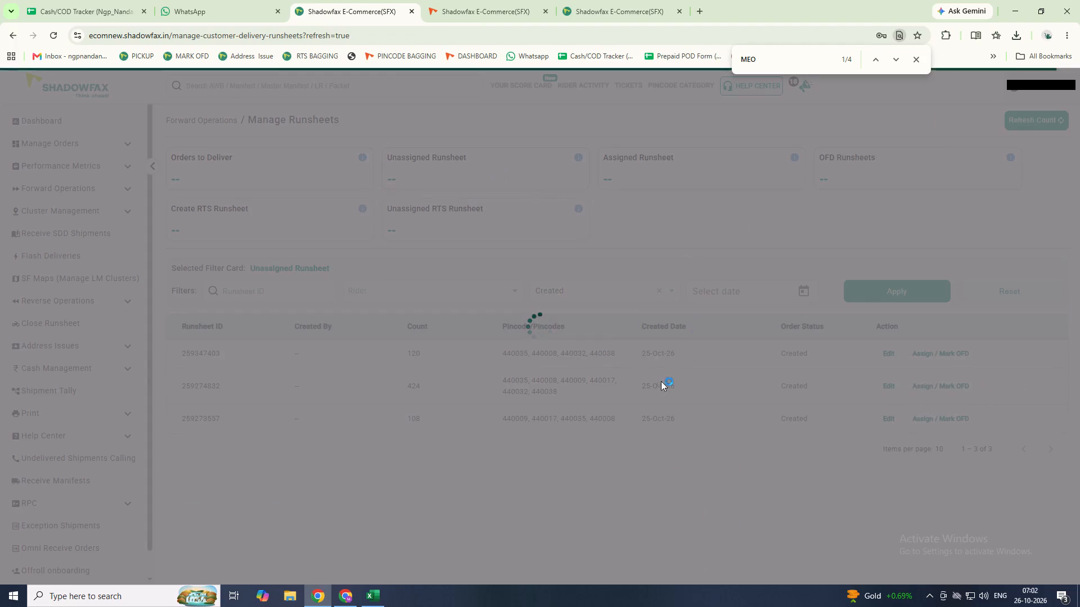
click(889, 352)
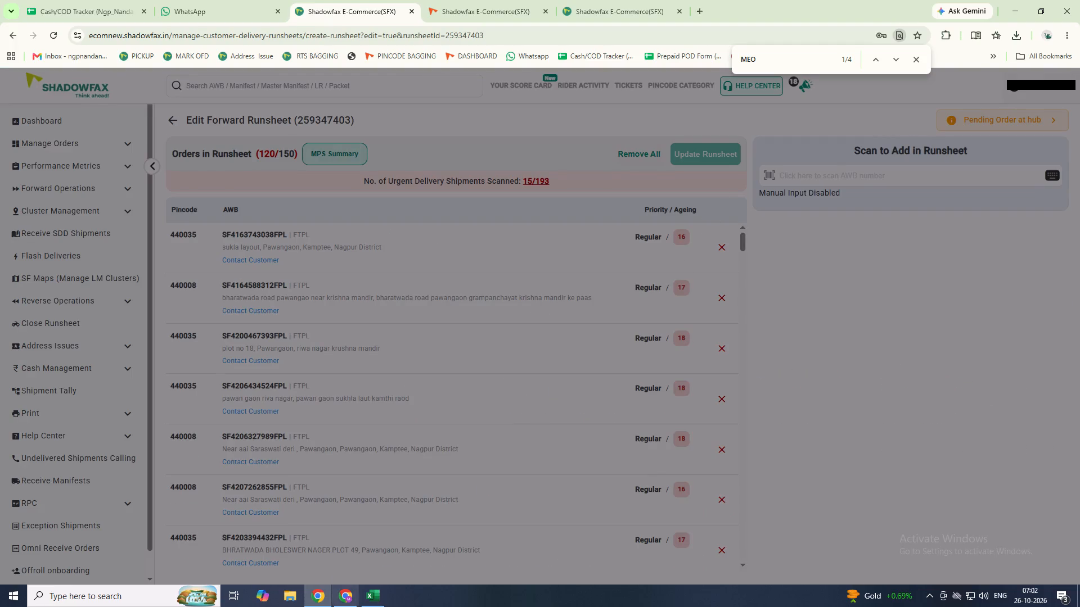
click(774, 60)
key(Return)
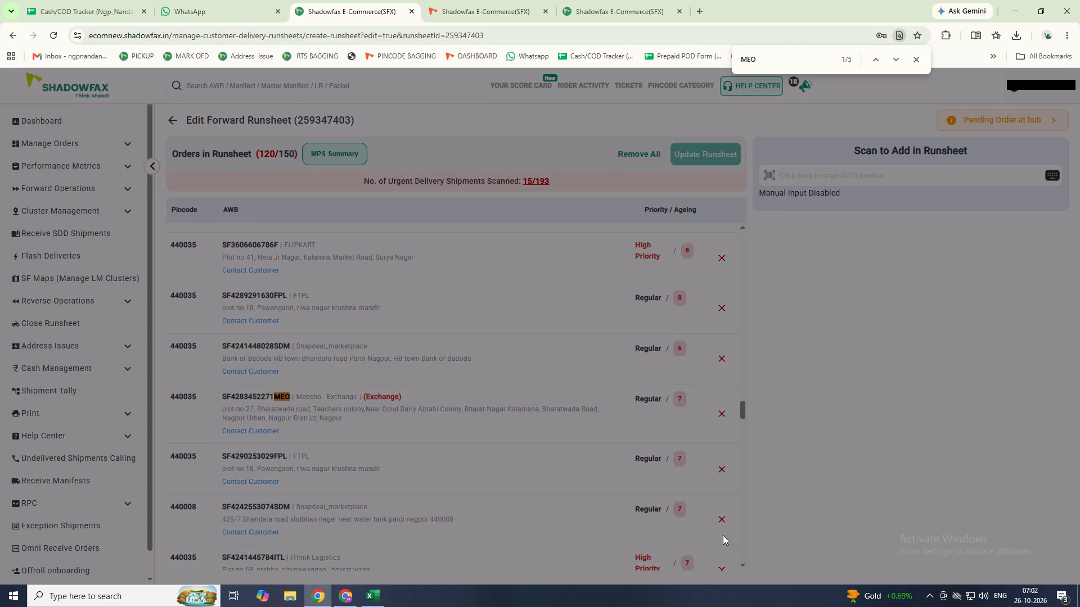
click(721, 410)
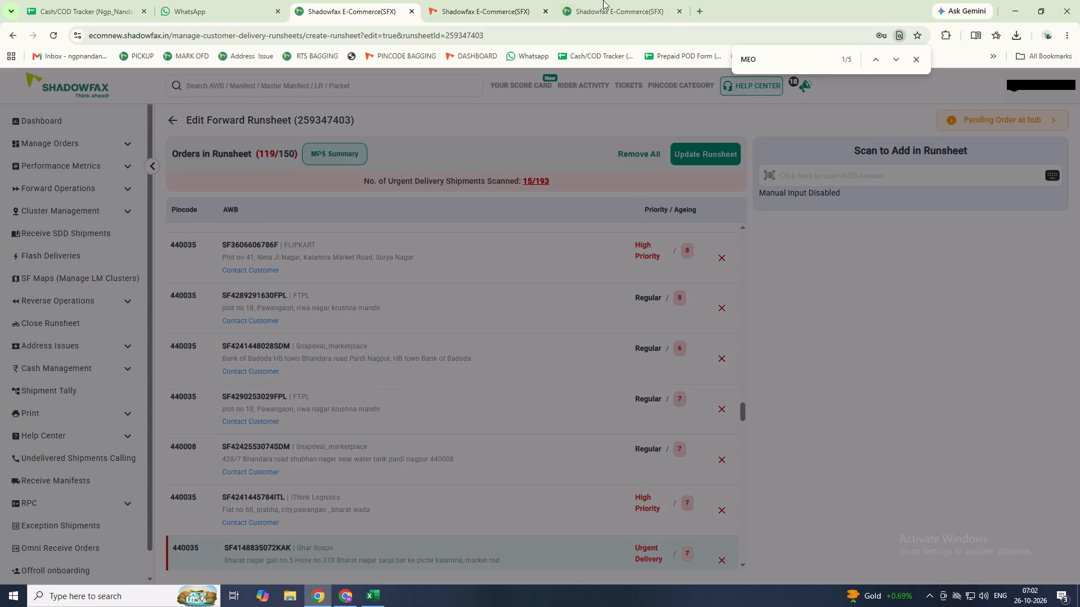
click(768, 65)
key(Return)
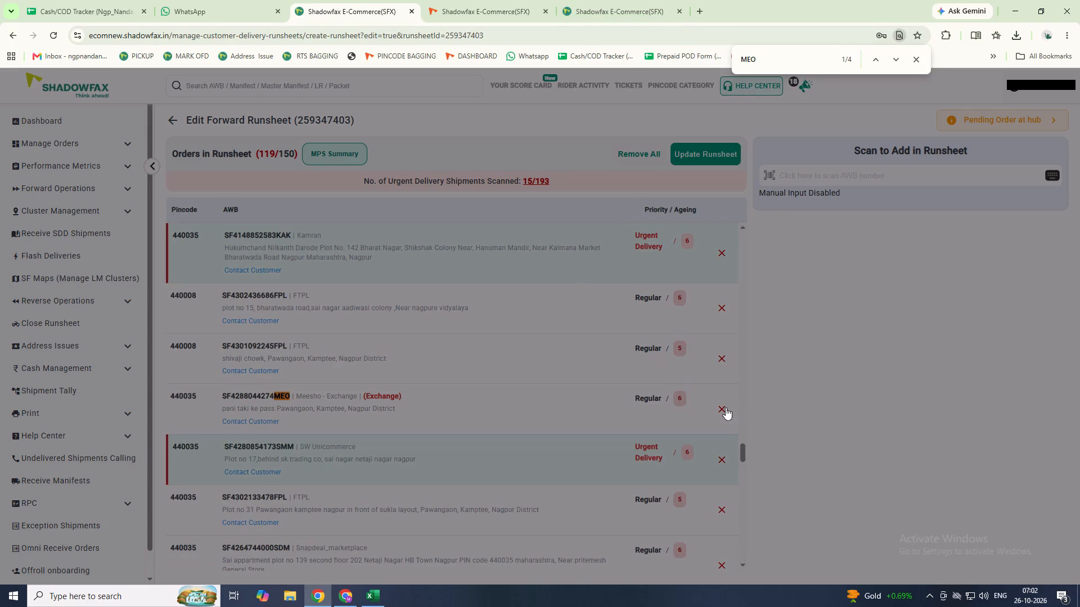
click(724, 407)
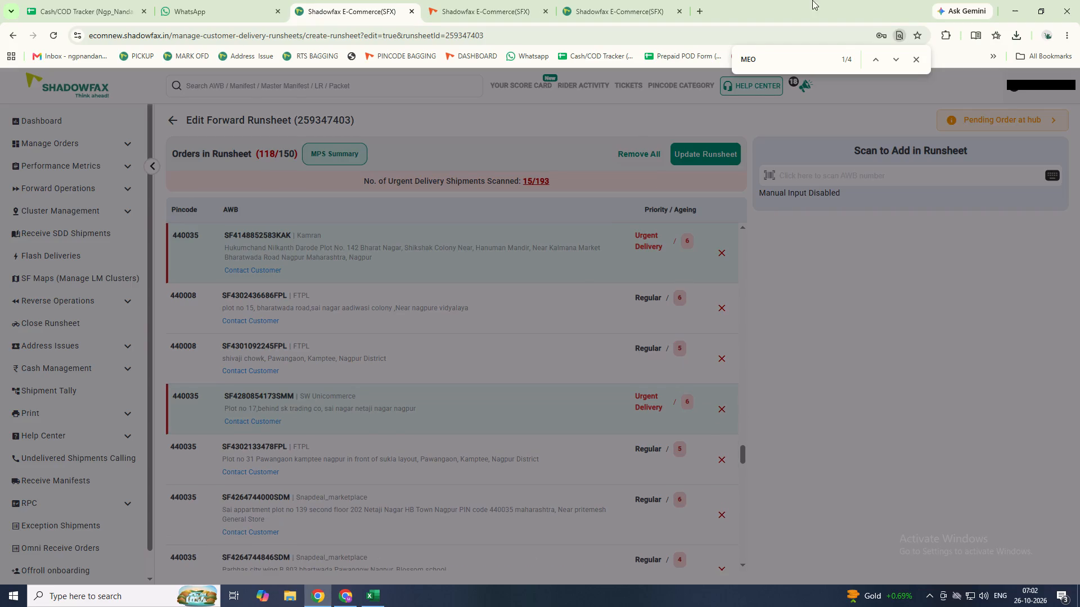
click(784, 56)
key(Return)
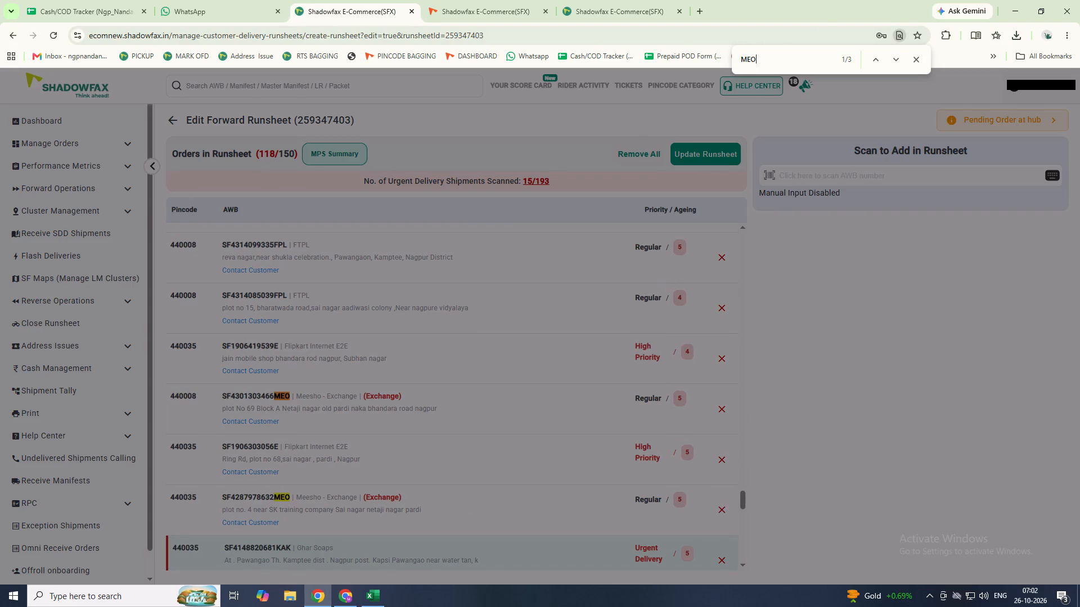
click(724, 408)
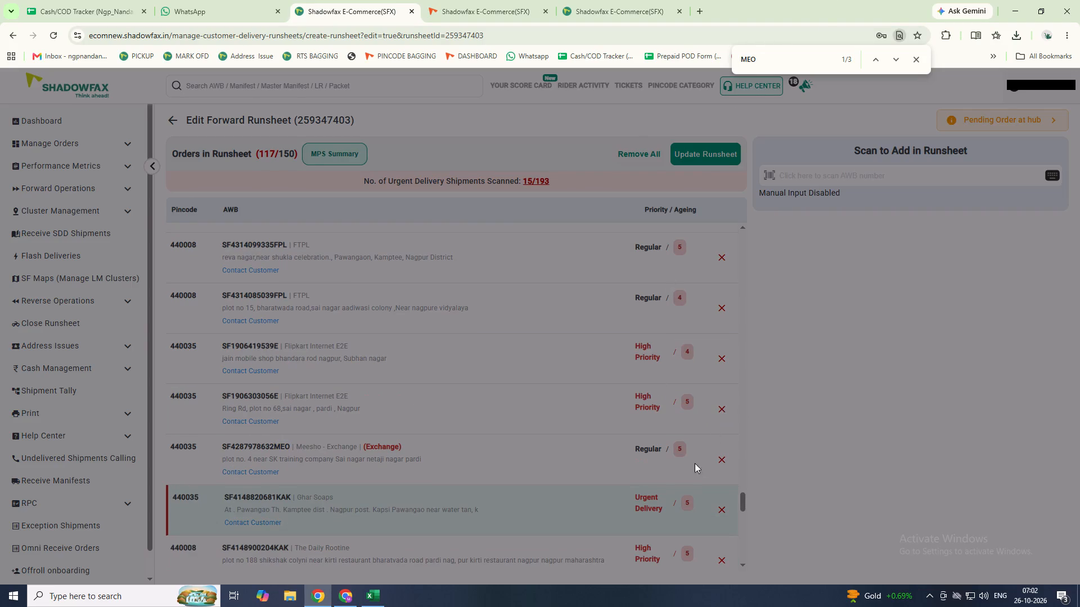
click(767, 62)
key(Return)
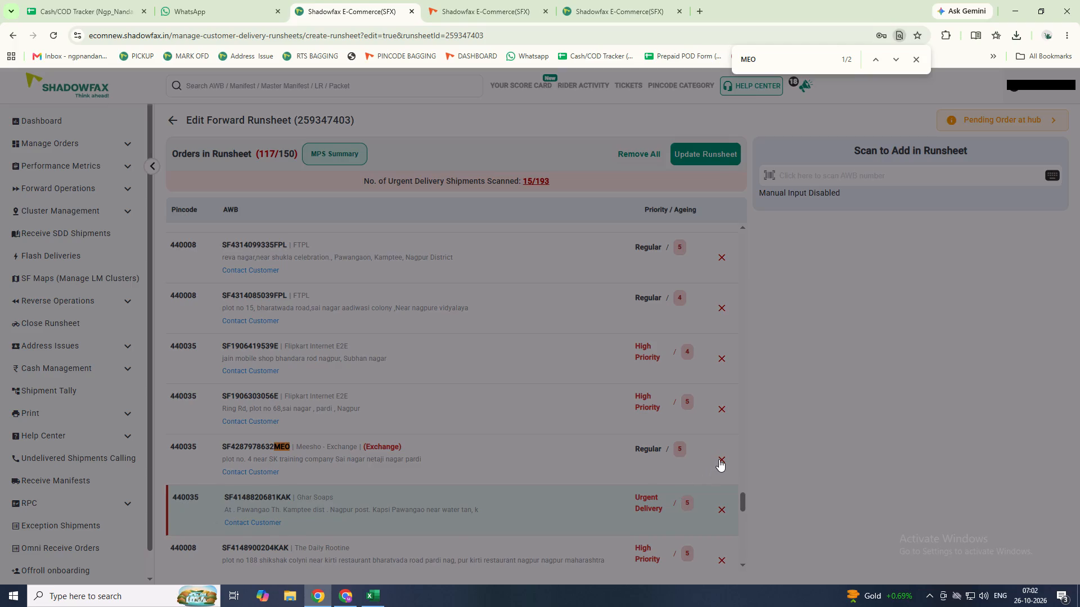
click(720, 459)
click(800, 55)
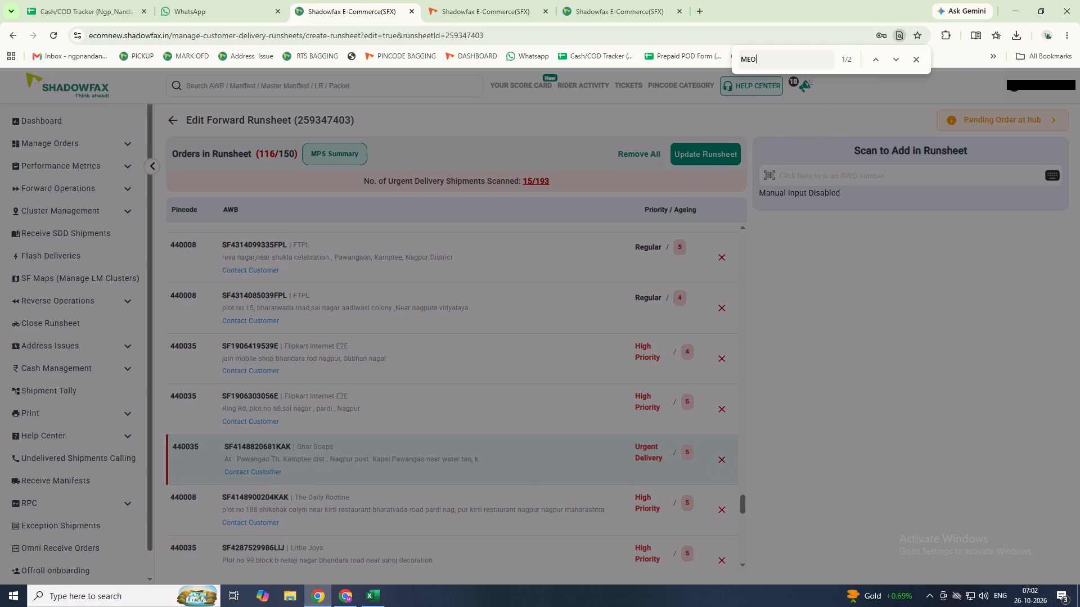
key(Return)
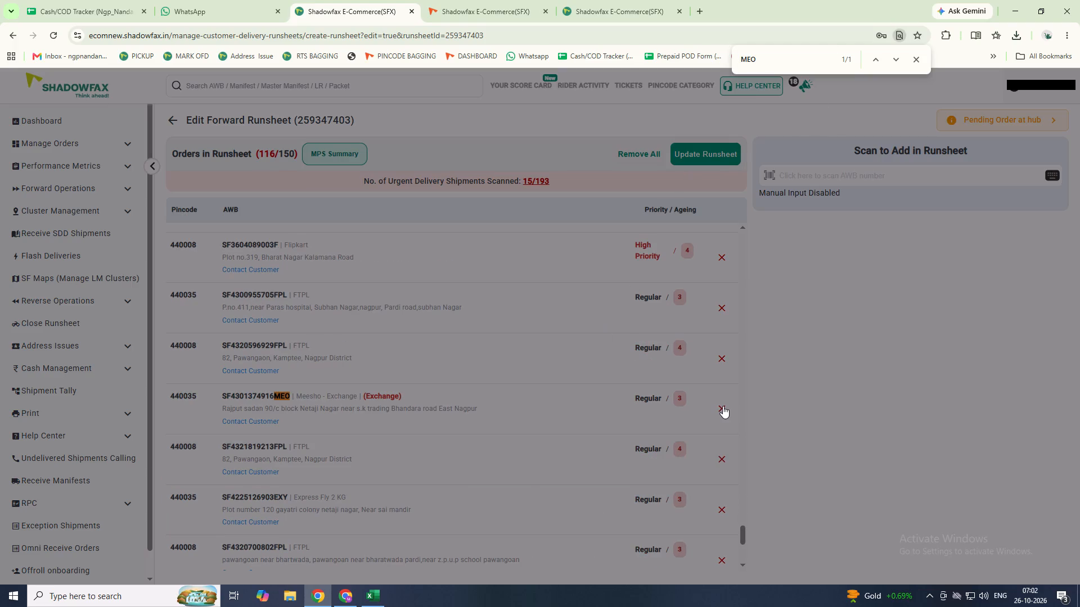
click(722, 406)
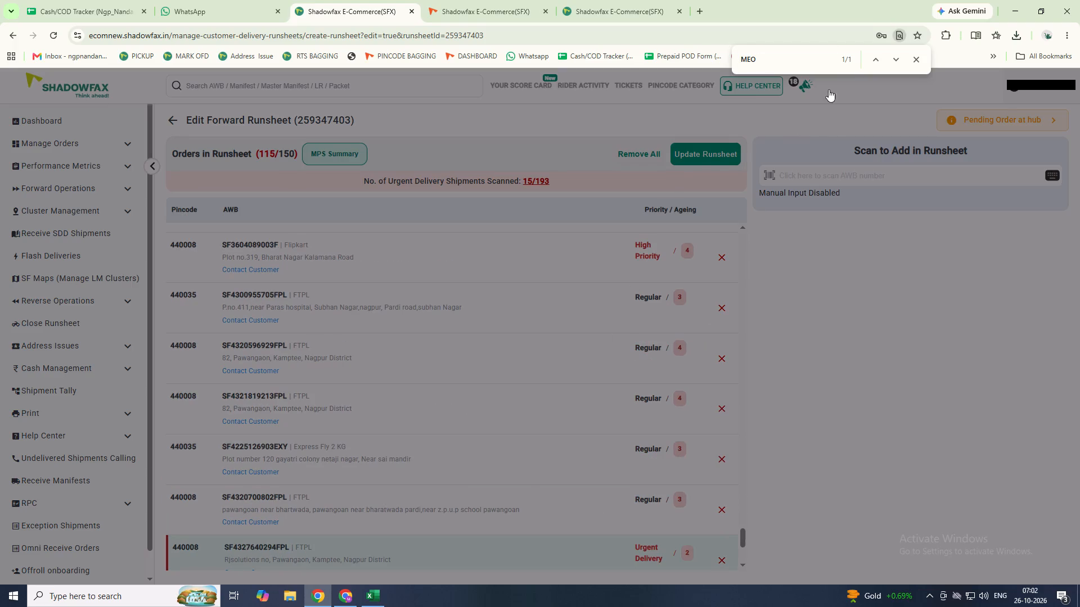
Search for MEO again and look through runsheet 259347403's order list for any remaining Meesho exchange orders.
click(804, 61)
key(Return)
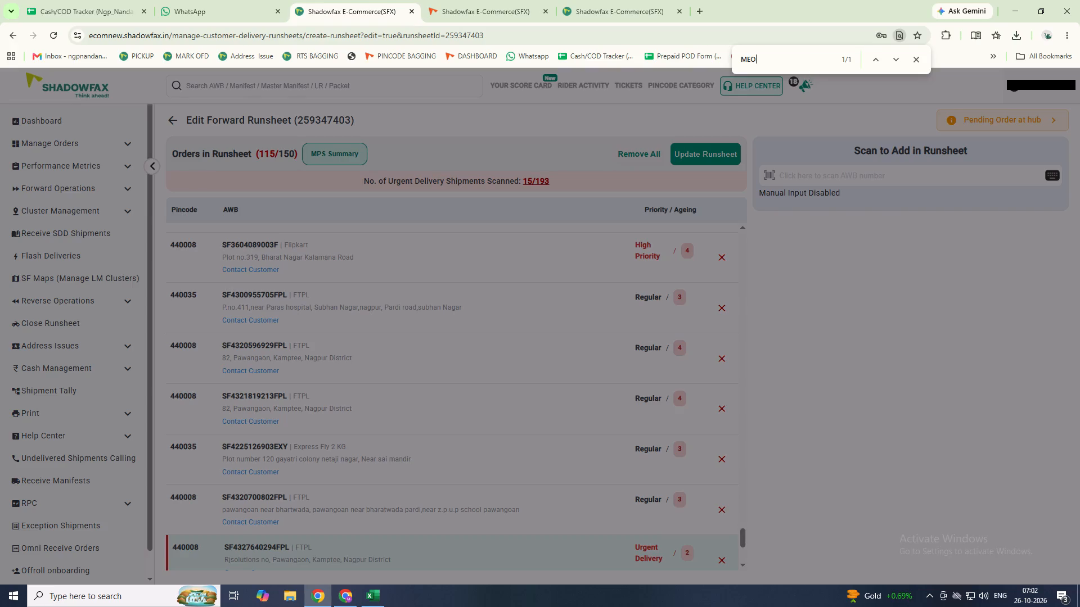
click(777, 61)
key(Return)
key(Return)
key(Return)
key(Return)
key(Return)
key(Return)
scroll(533, 281, up, 17)
scroll(537, 252, down, 20)
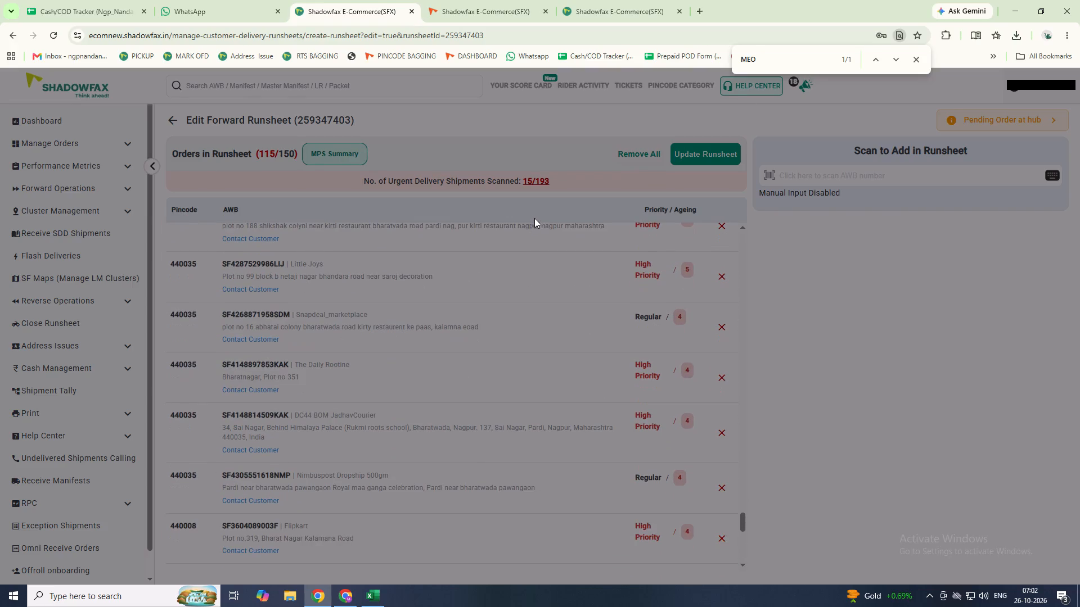
scroll(534, 218, up, 16)
scroll(505, 314, up, 20)
scroll(505, 314, up, 4)
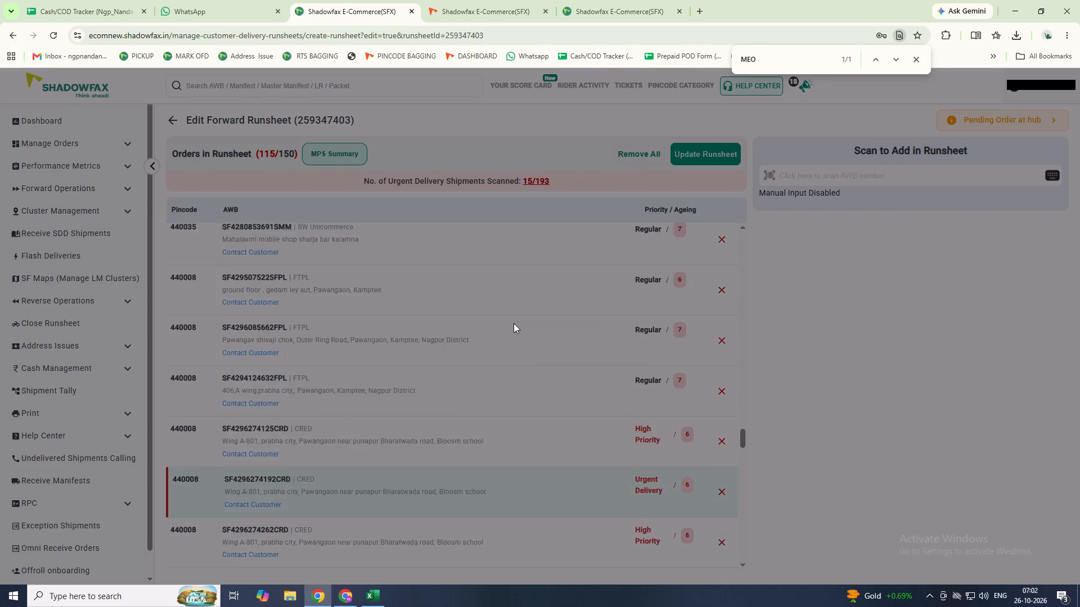
scroll(514, 323, up, 20)
scroll(514, 323, up, 20)
scroll(514, 323, up, 3)
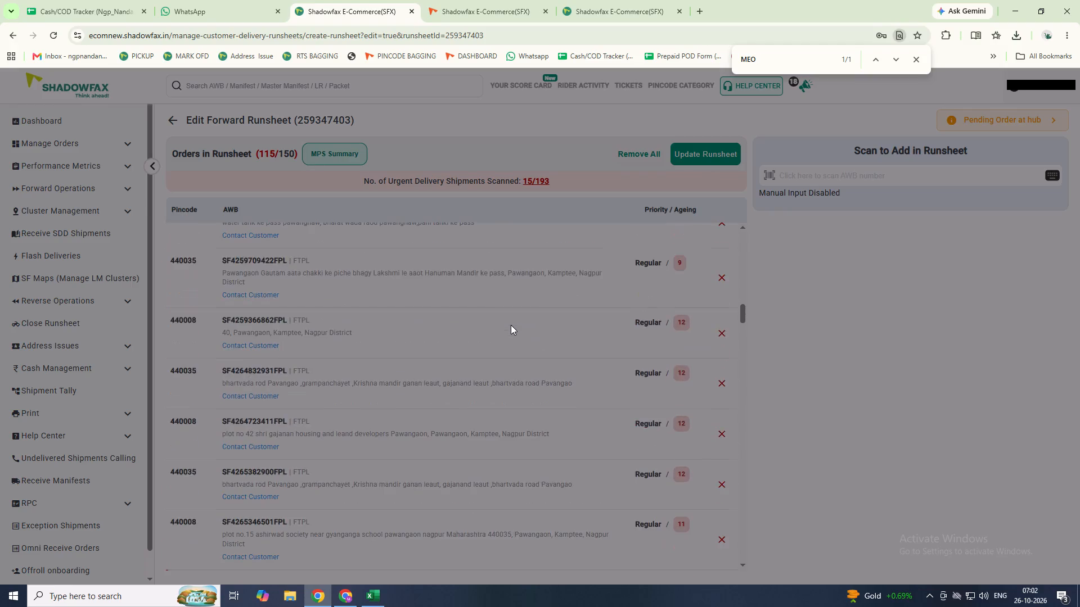
scroll(530, 308, down, 7)
scroll(530, 275, up, 20)
scroll(530, 275, up, 5)
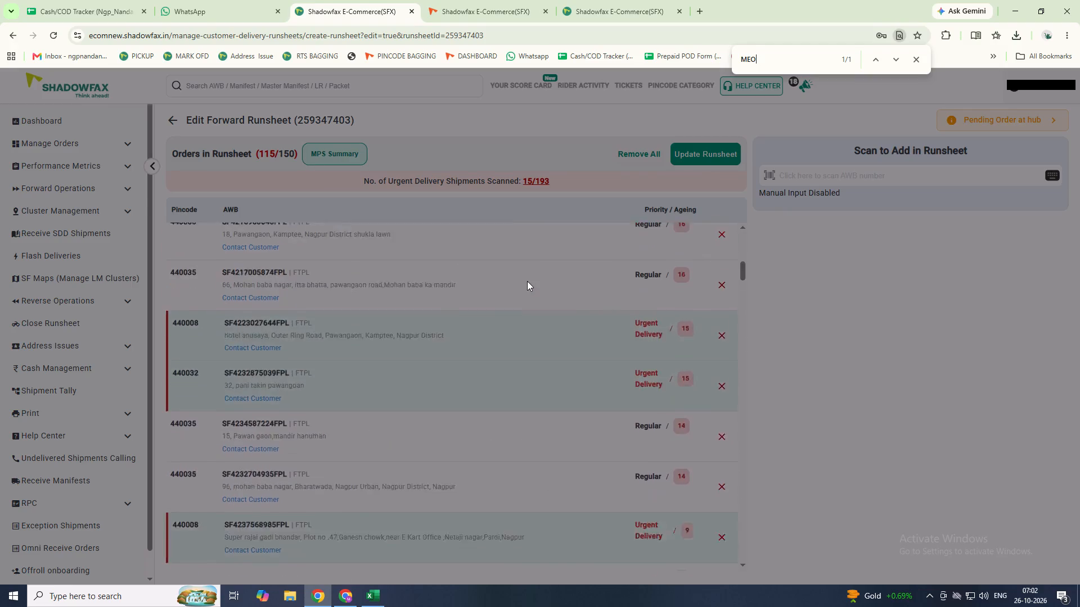
scroll(527, 281, up, 20)
scroll(527, 281, up, 1)
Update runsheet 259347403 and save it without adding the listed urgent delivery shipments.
click(714, 157)
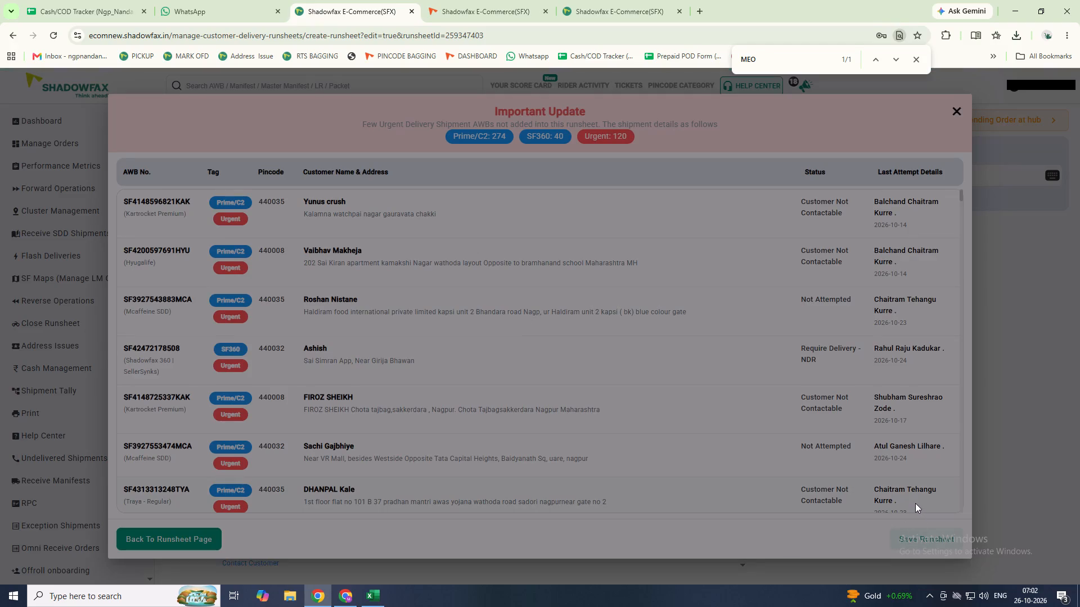
click(907, 540)
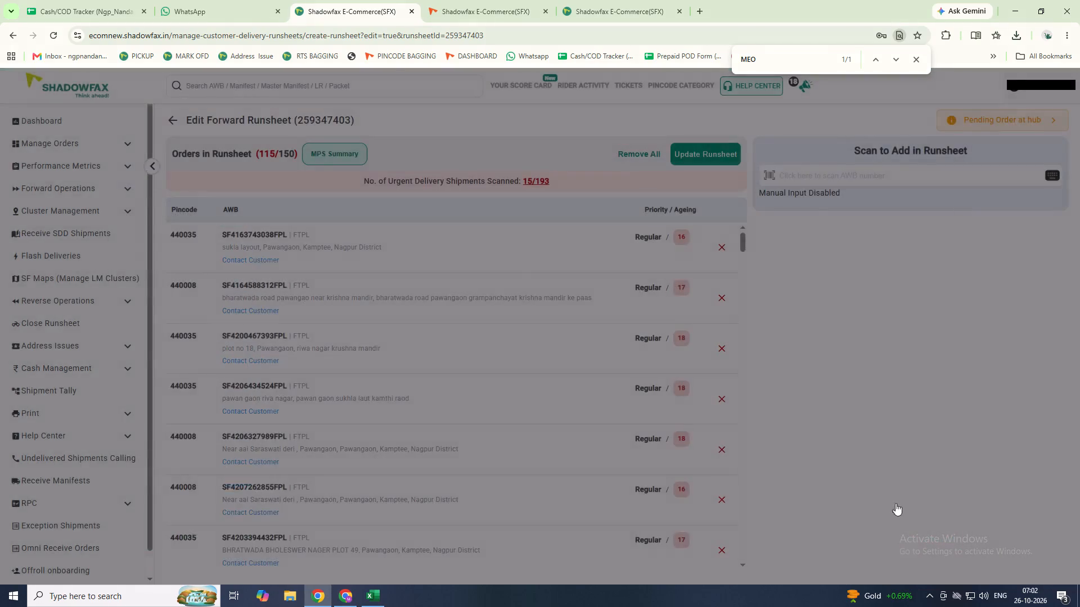
scroll(254, 393, up, 1)
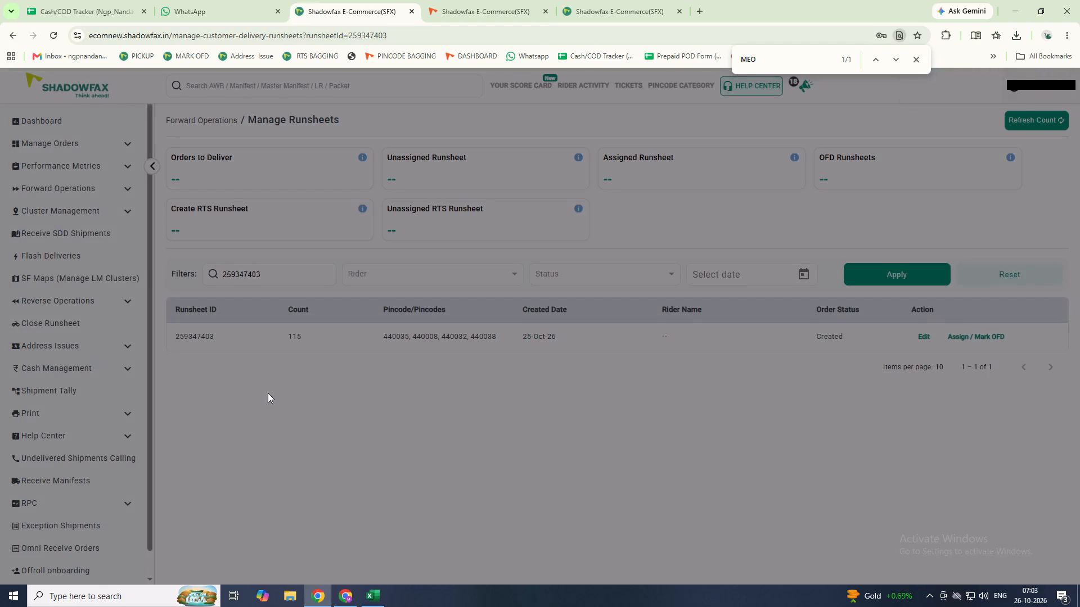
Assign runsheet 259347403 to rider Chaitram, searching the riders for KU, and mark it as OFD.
click(983, 339)
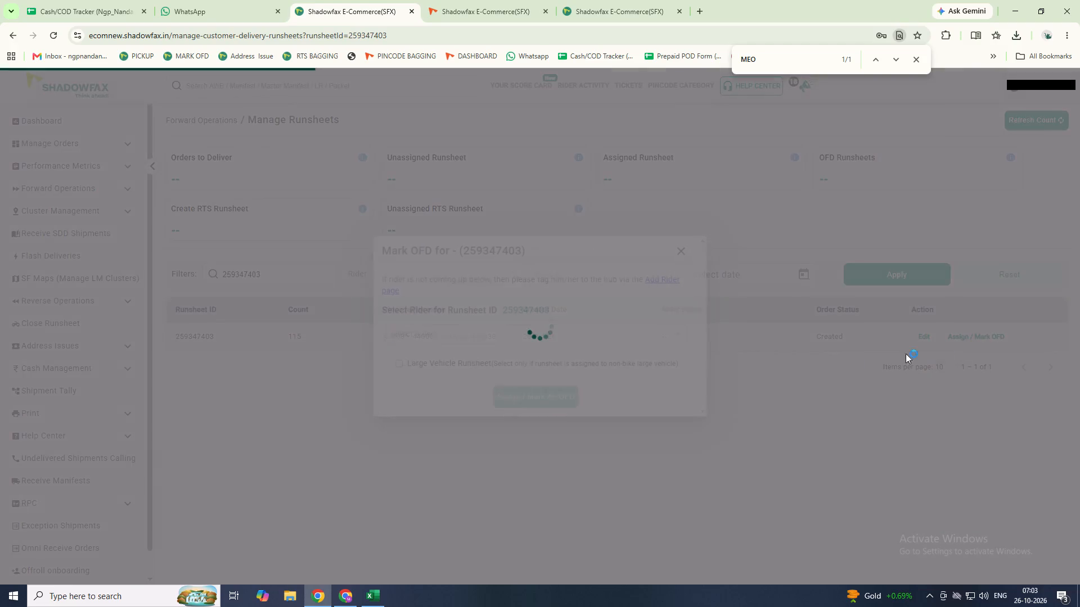
click(605, 340)
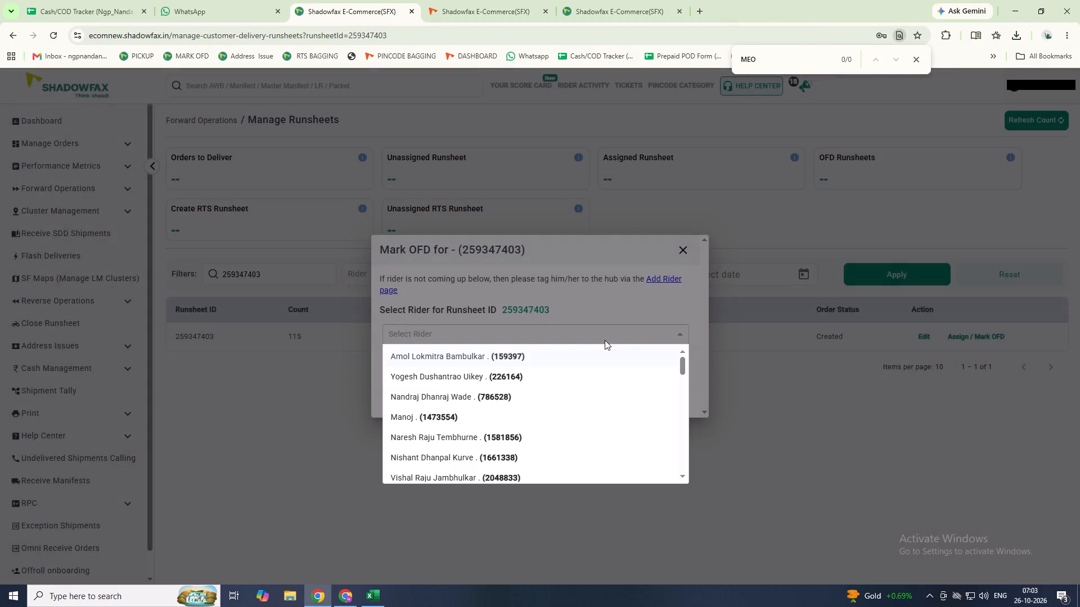
text(CHAITRA)
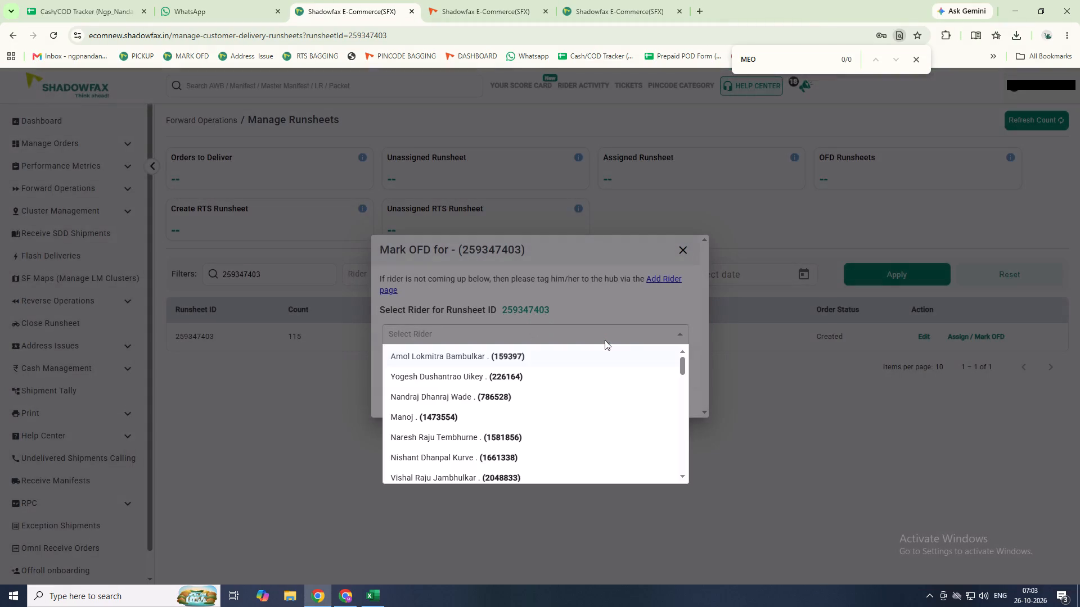
click(605, 341)
click(616, 328)
scroll(515, 404, down, 8)
scroll(534, 398, up, 17)
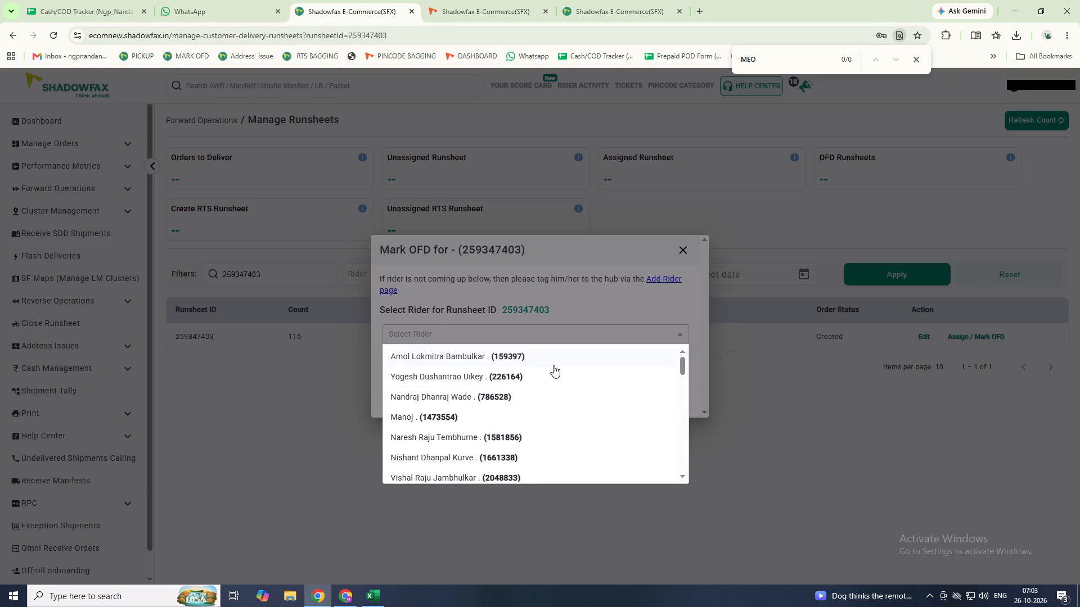
text(KK)
double_click(568, 335)
text(KU)
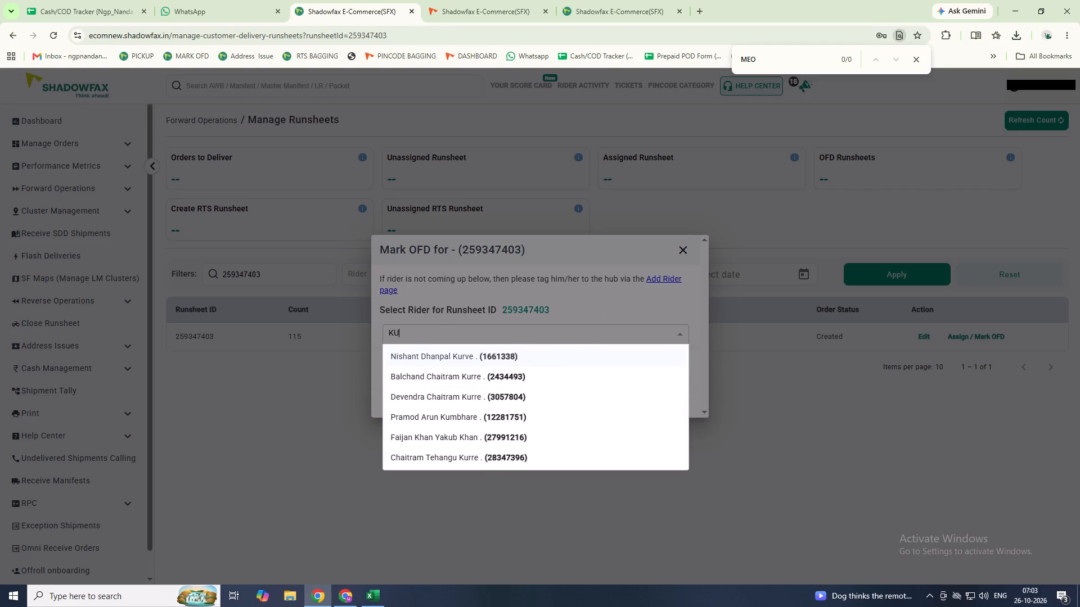
click(495, 453)
click(539, 401)
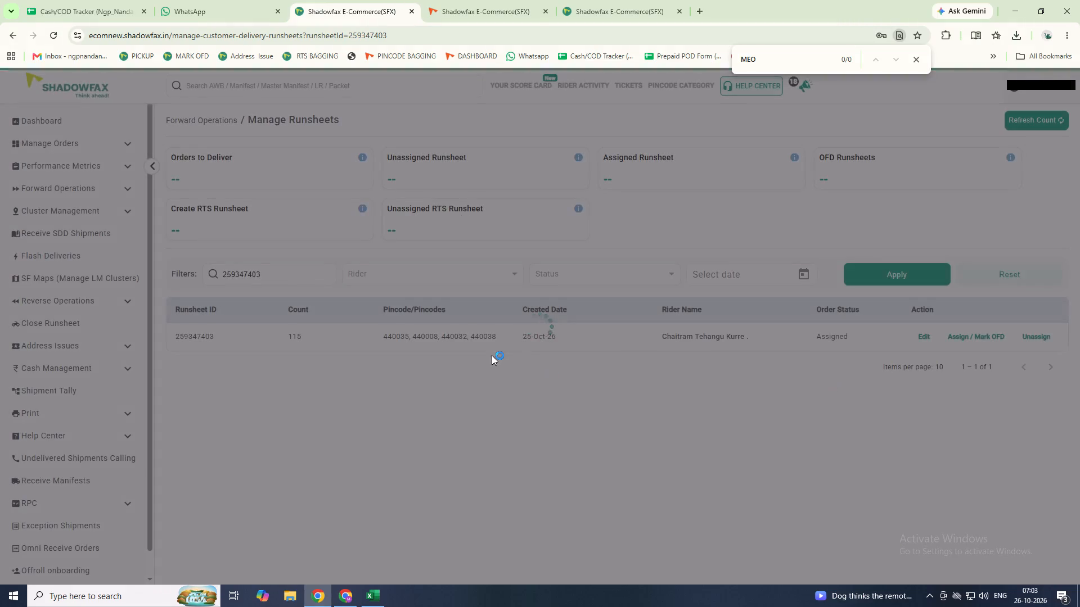
Refresh the runsheet counts and list the unassigned runsheets.
triple_click(1042, 123)
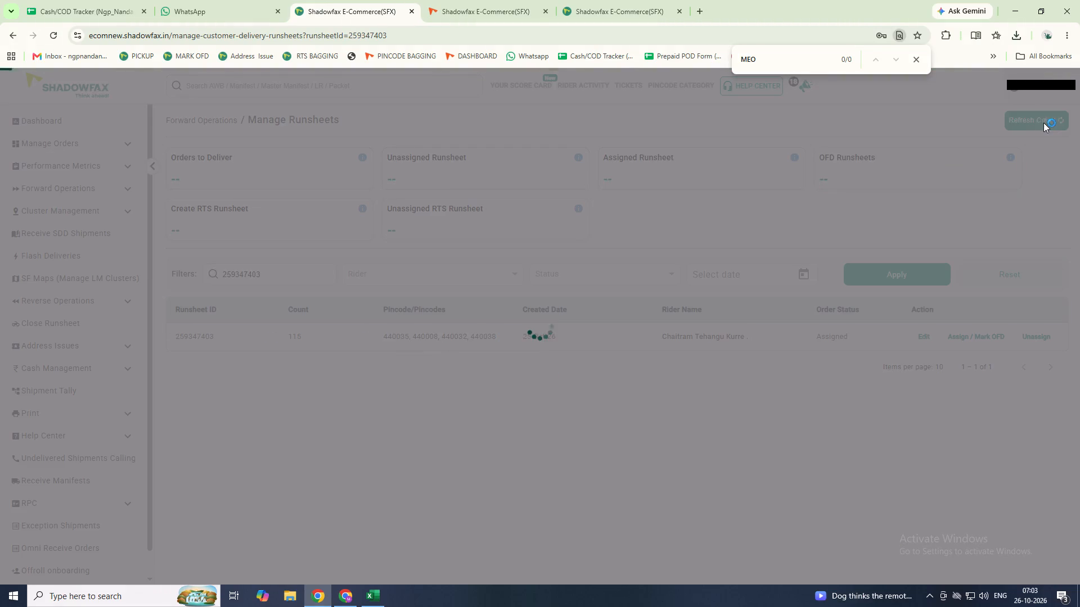
click(469, 169)
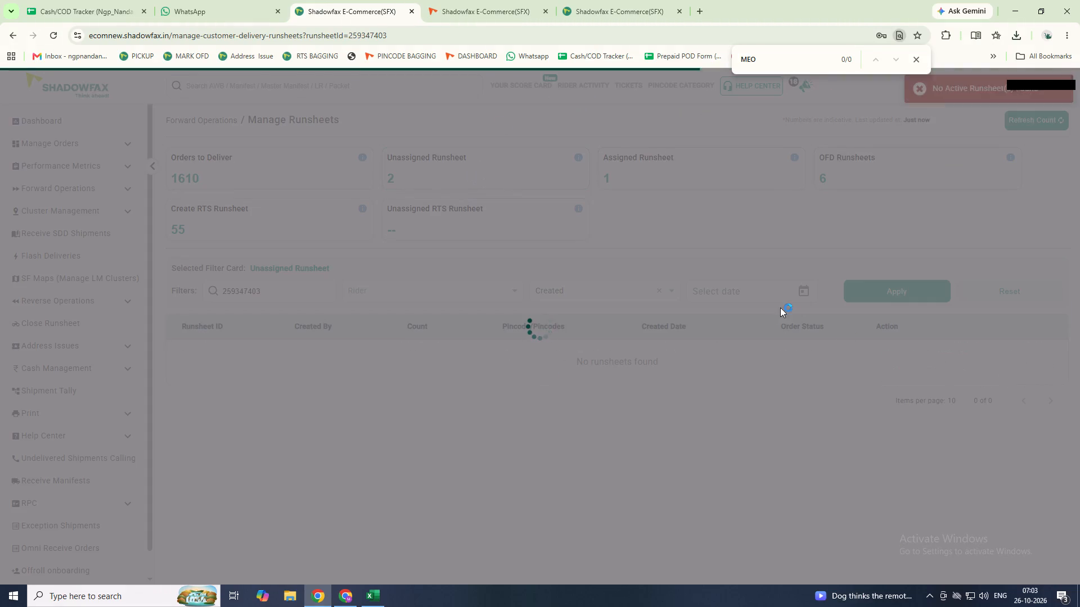
Open the hub dashboard and refresh its Quick Access counts.
click(45, 121)
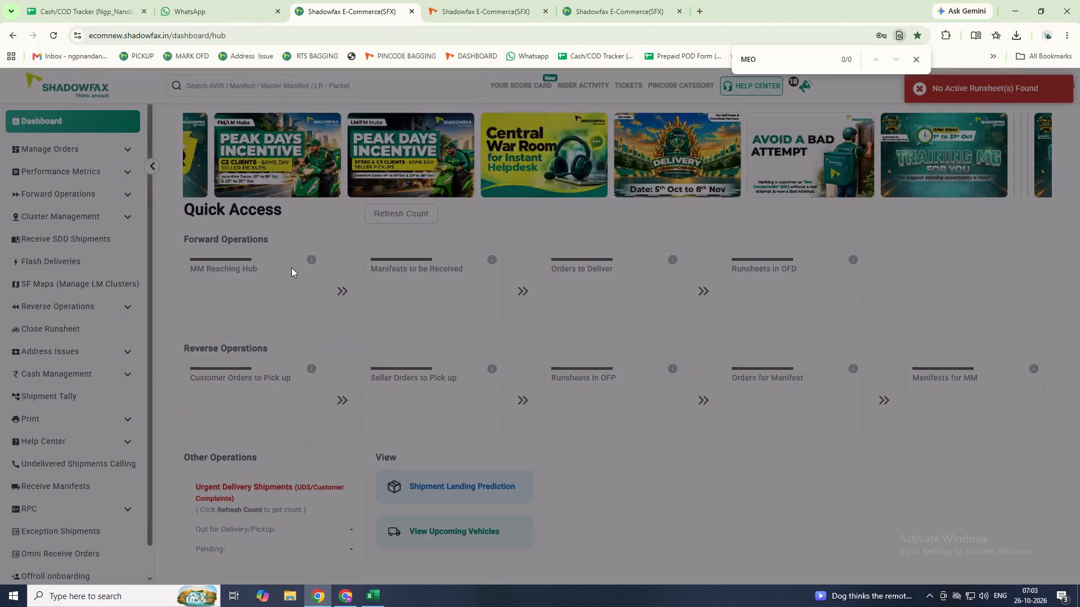
click(382, 223)
click(388, 219)
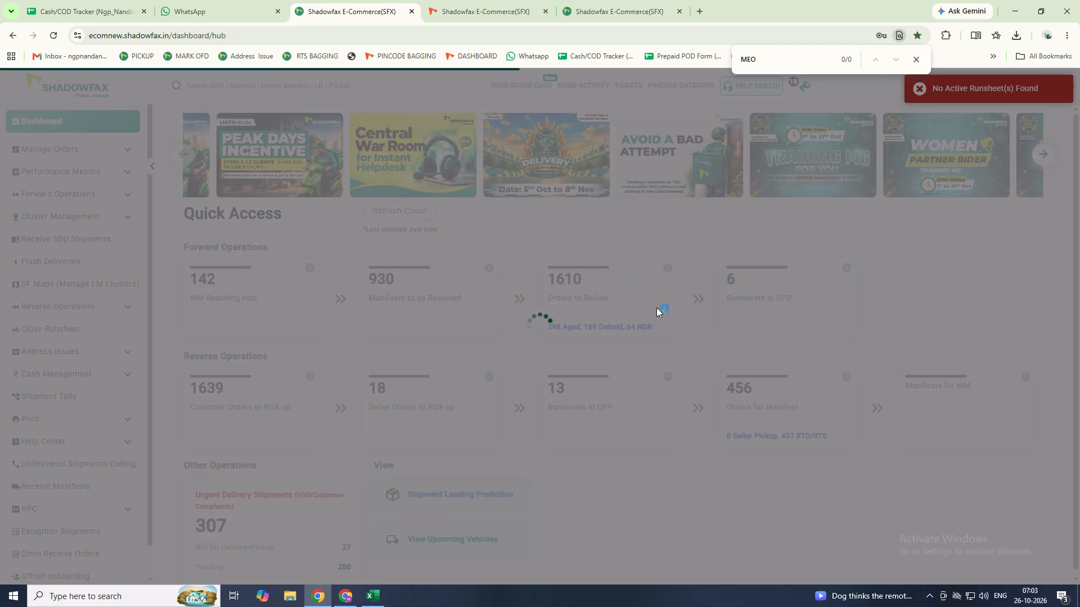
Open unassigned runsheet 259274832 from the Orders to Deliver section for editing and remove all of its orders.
click(596, 284)
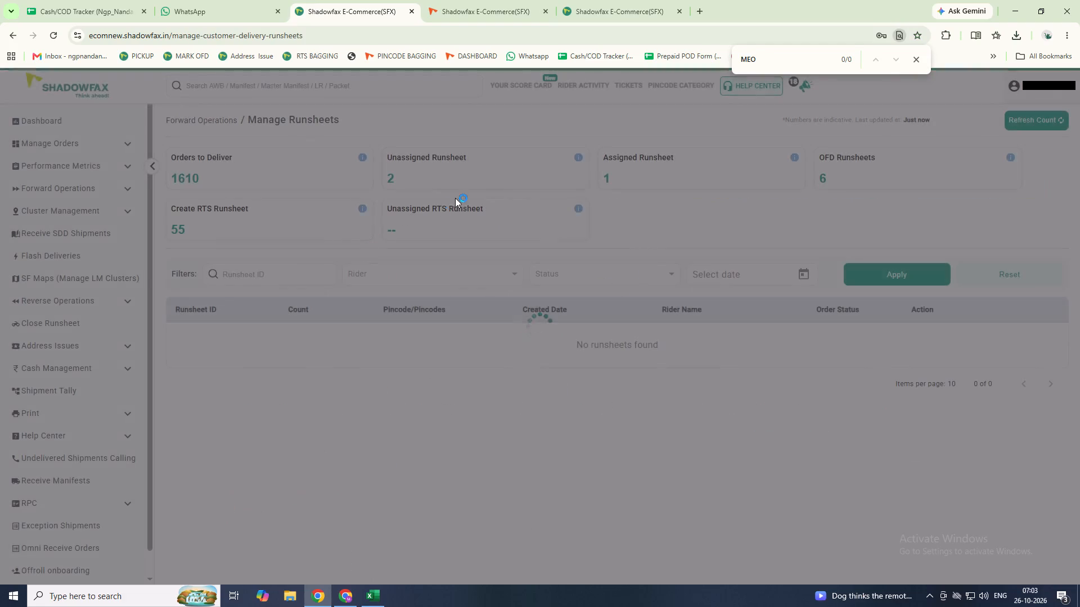
click(470, 170)
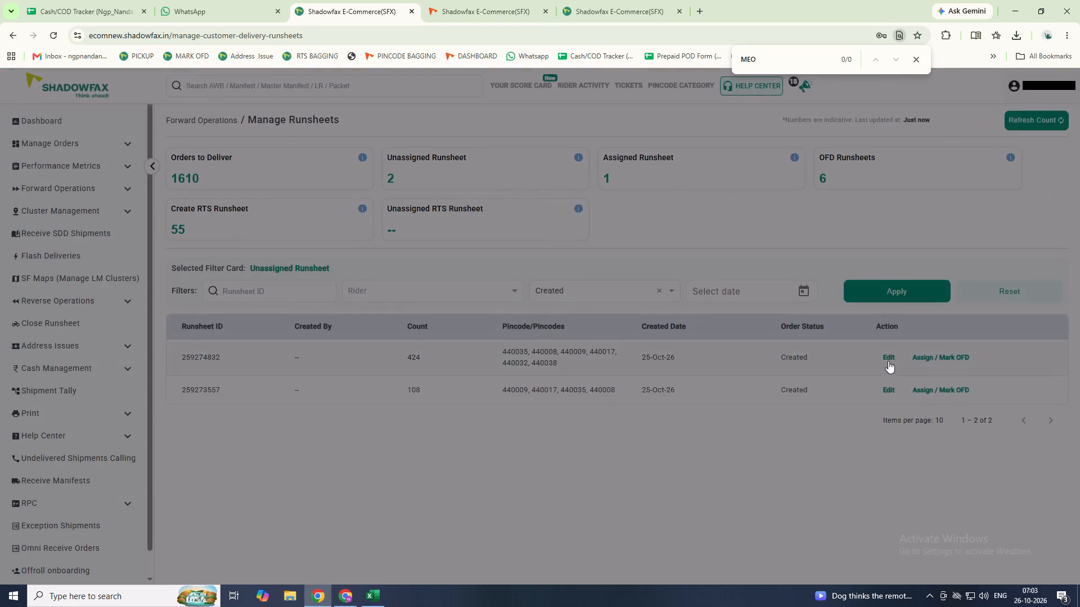
click(888, 354)
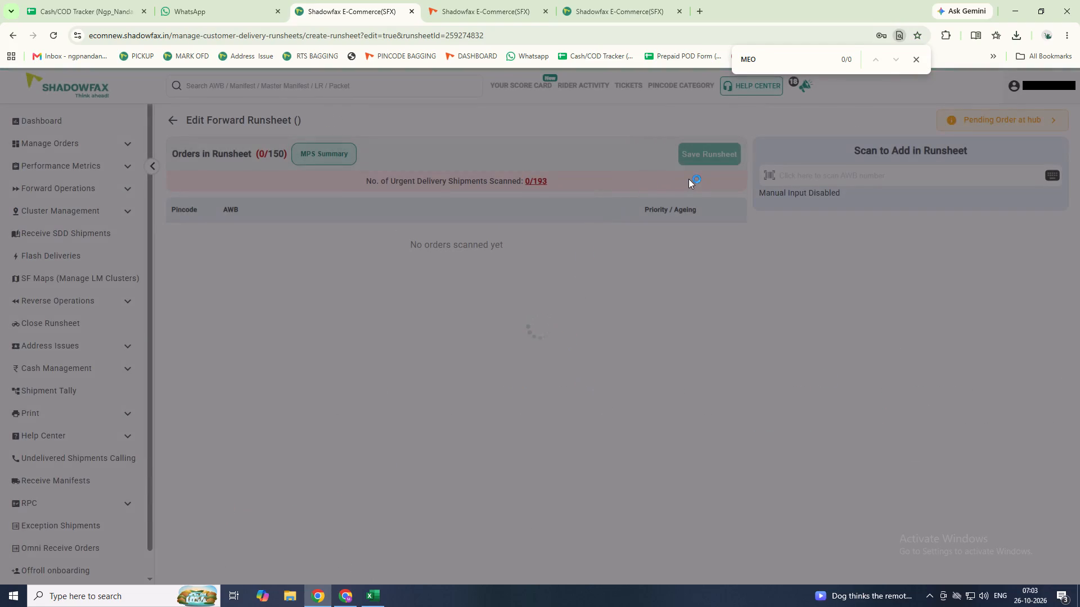
click(634, 152)
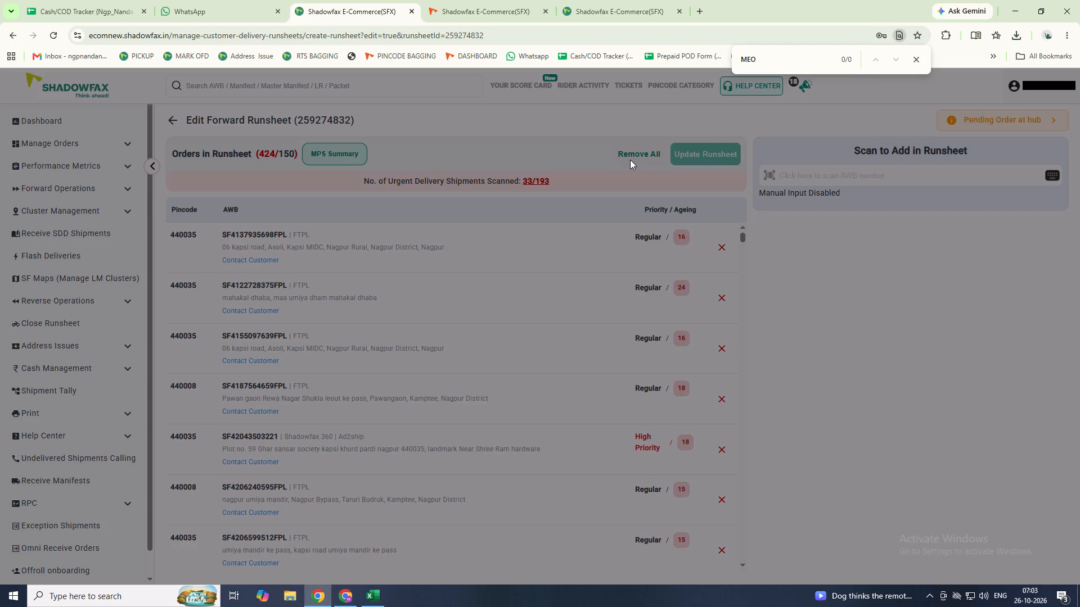
click(592, 372)
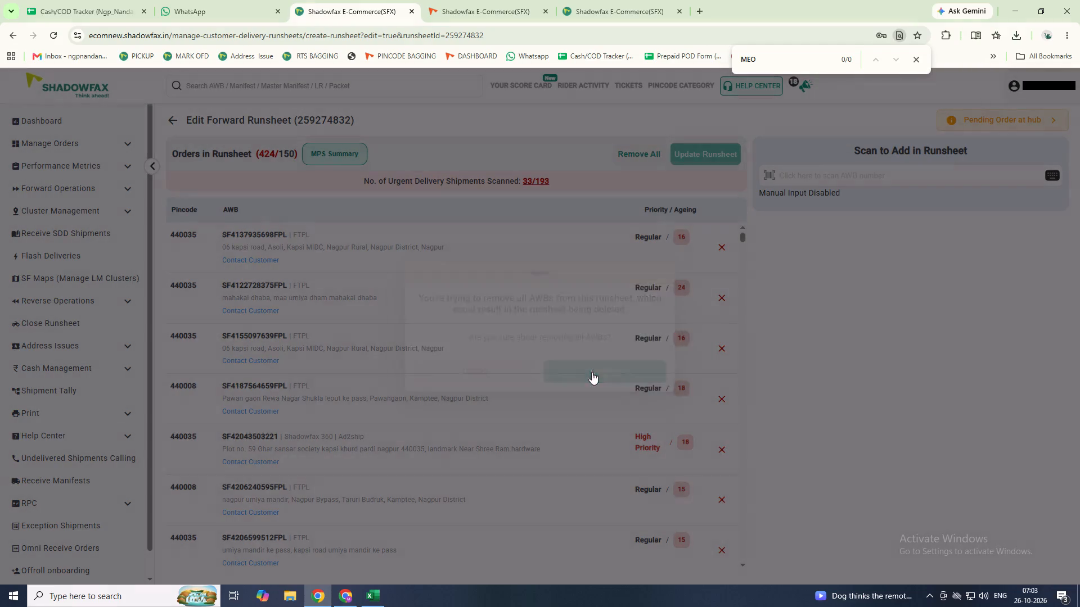
Update runsheet 259274832, save it without adding the listed urgent delivery shipments, and dismiss the page text search.
click(719, 155)
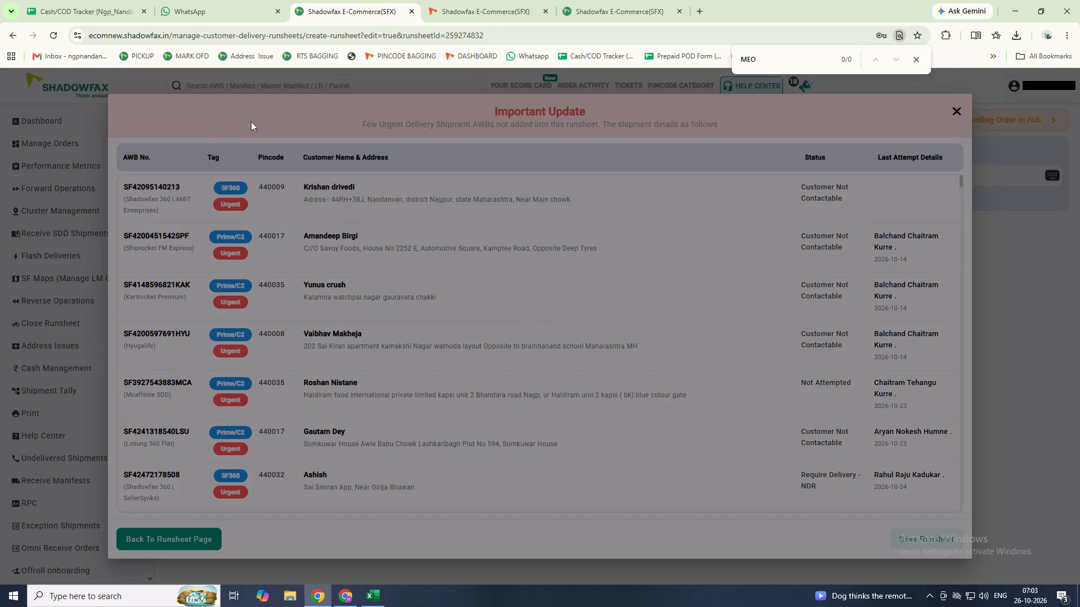
click(926, 541)
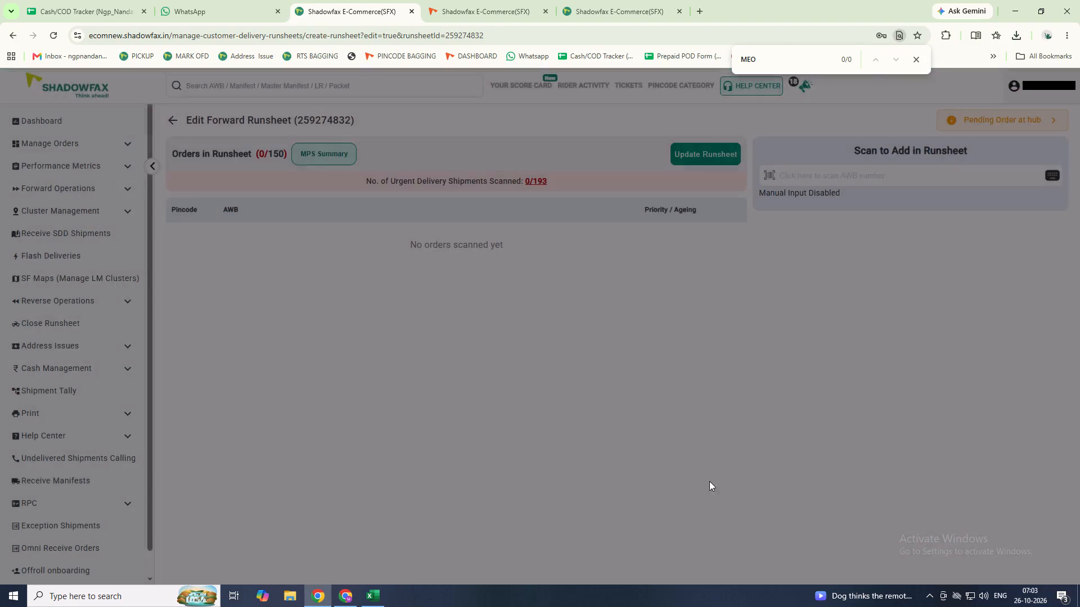
click(914, 63)
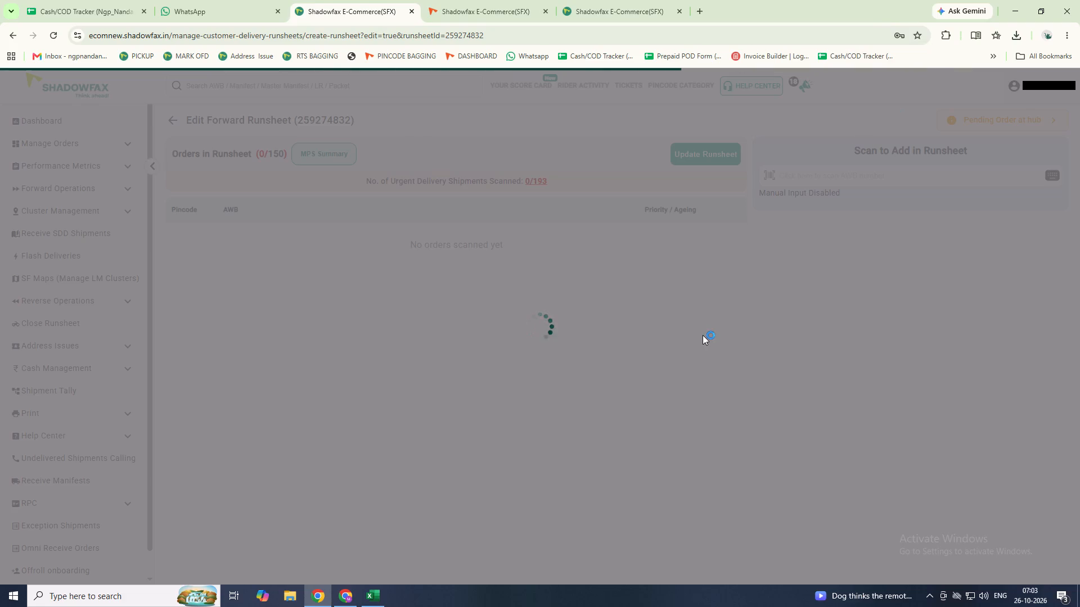
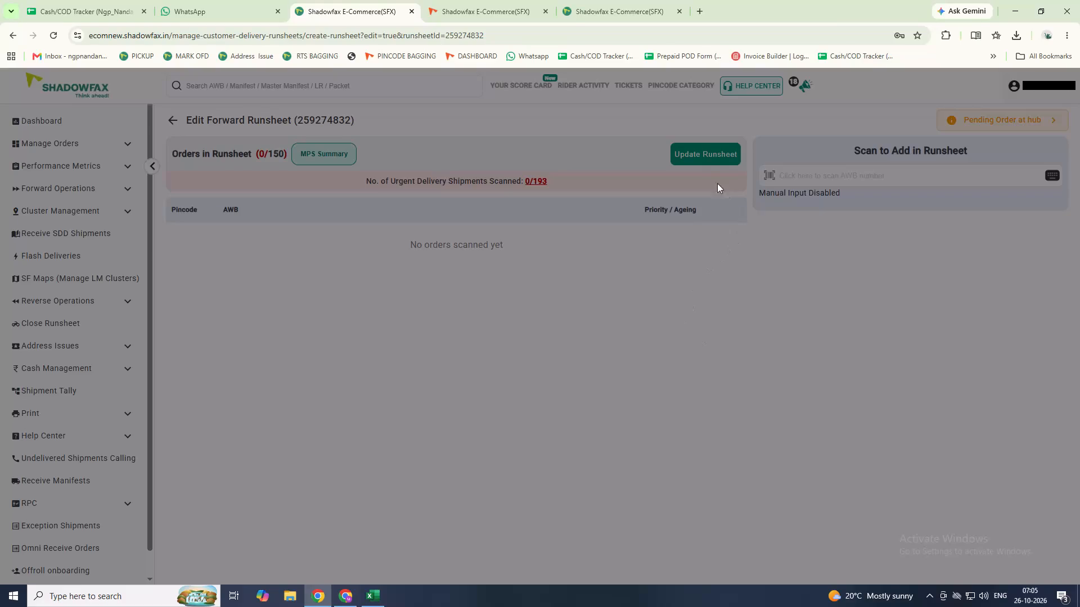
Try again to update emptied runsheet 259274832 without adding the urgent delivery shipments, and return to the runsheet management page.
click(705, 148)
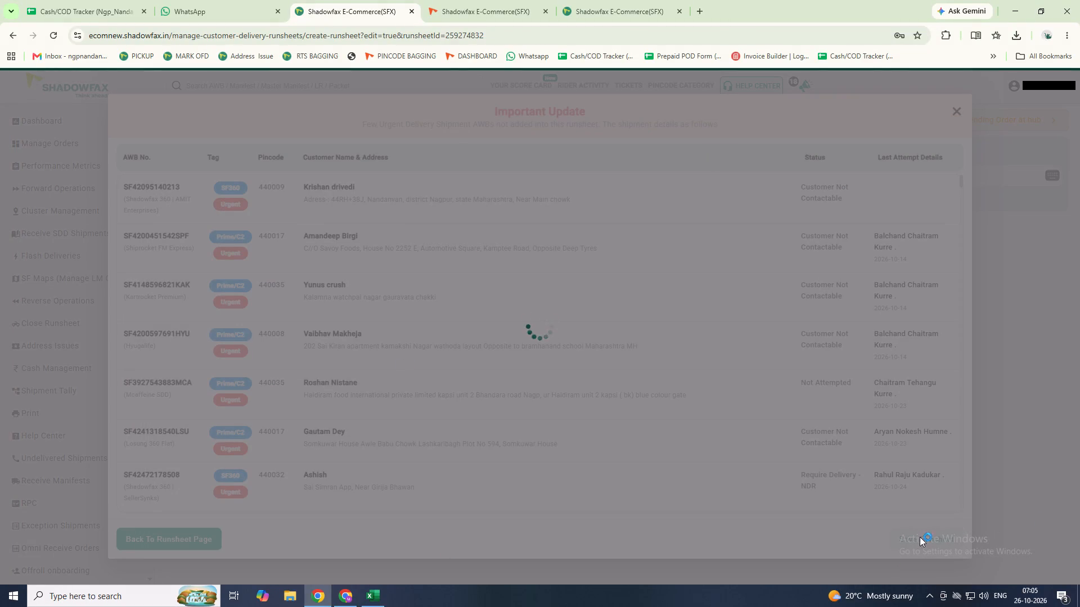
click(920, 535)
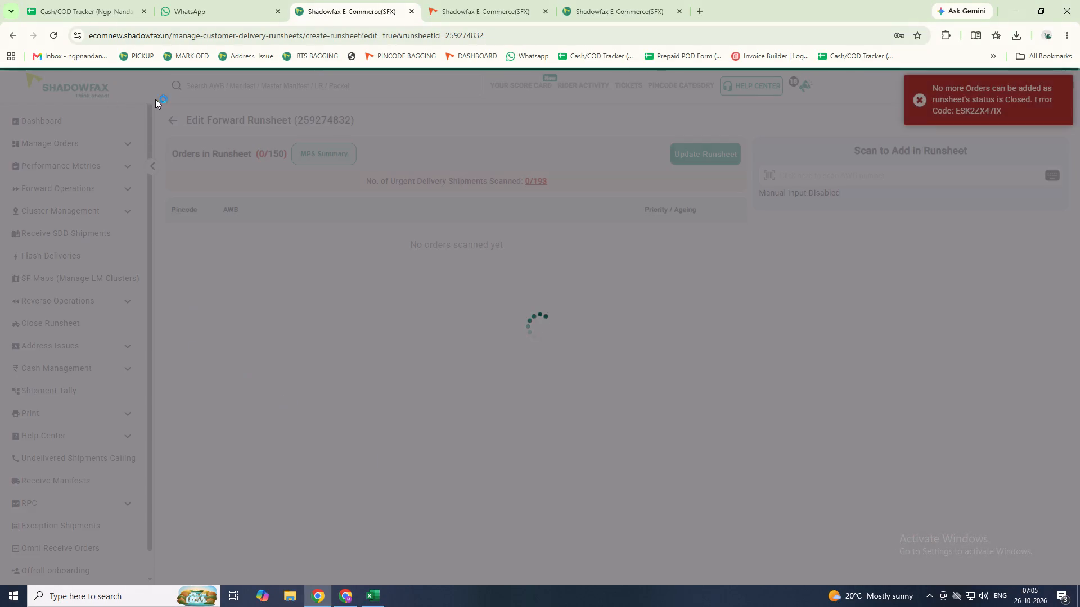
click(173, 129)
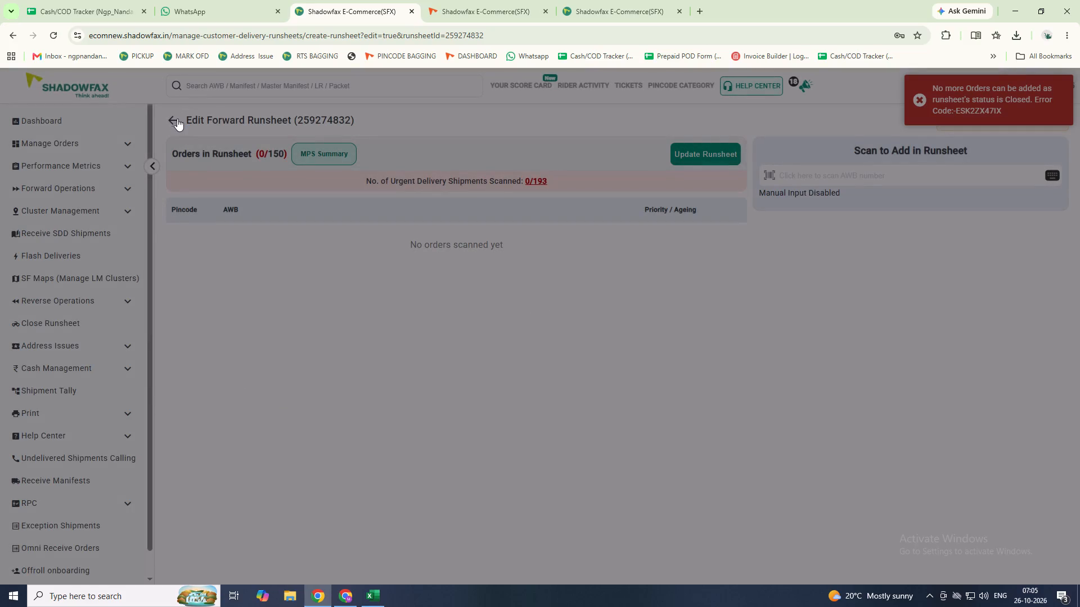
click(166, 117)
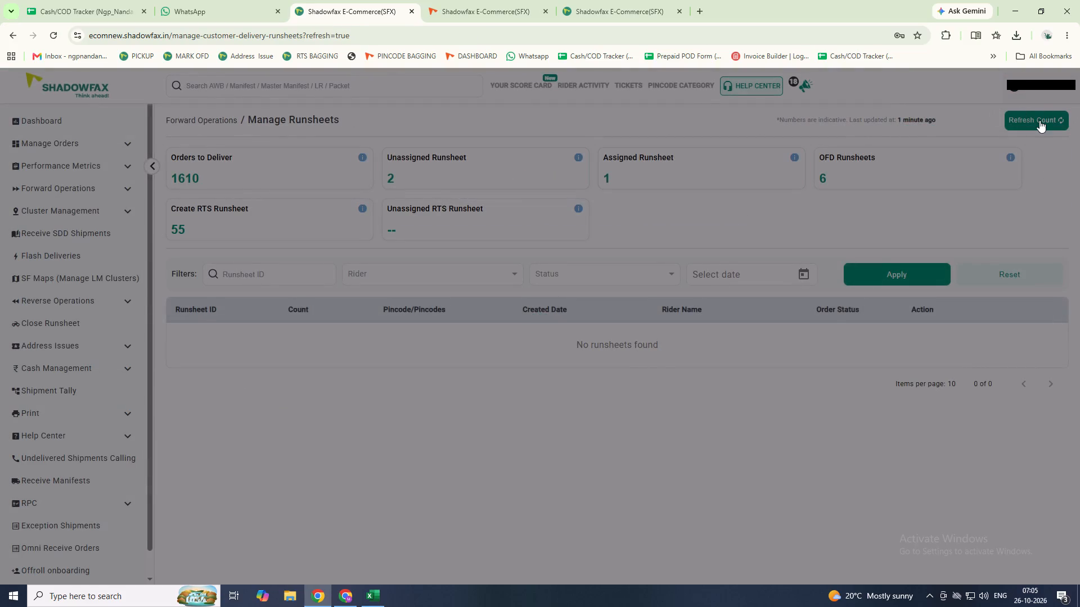
Refresh the counts on the Manage Runsheets page and the Quick Access counts on the hub dashboard.
double_click(1041, 119)
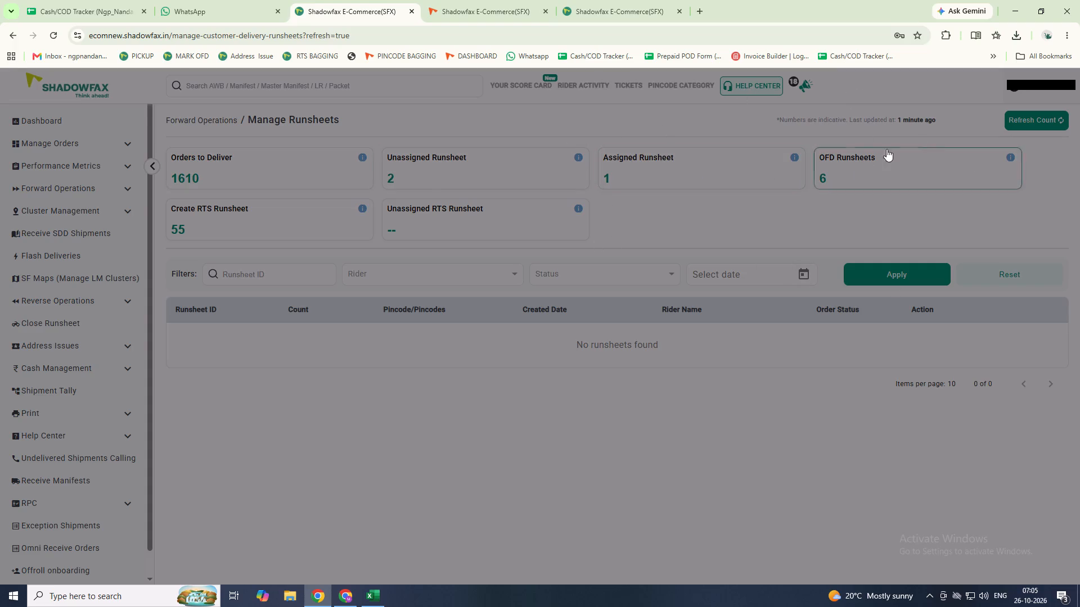
double_click(1028, 120)
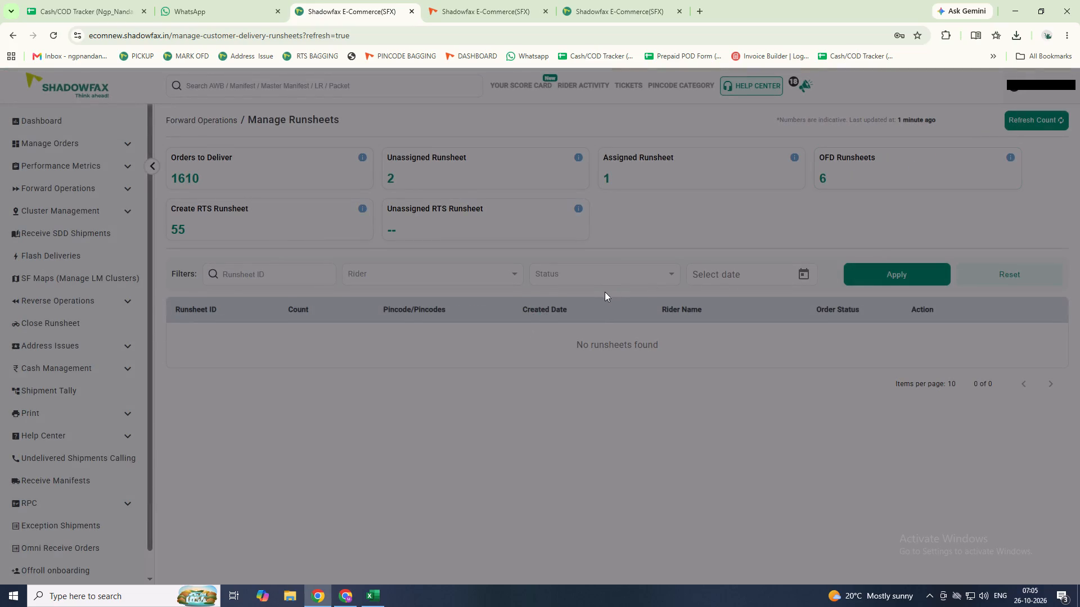
click(48, 118)
triple_click(412, 213)
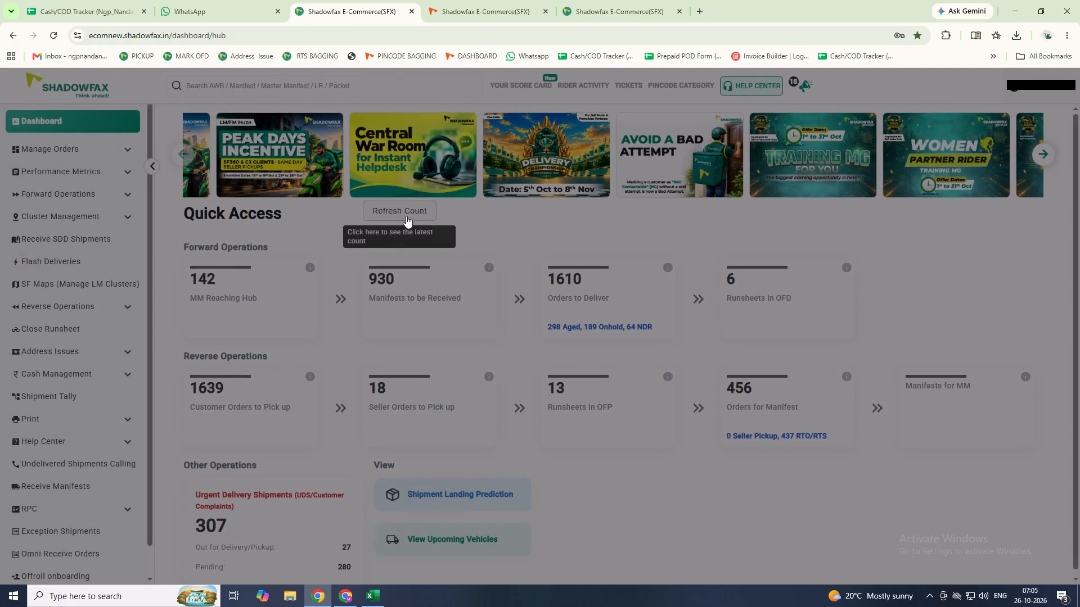
double_click(407, 211)
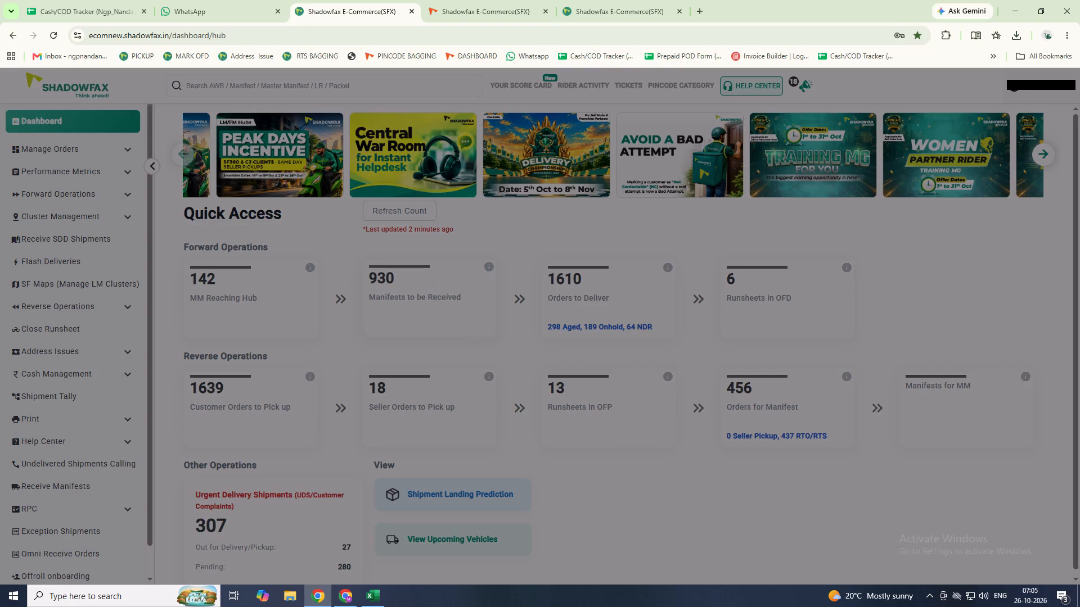
click(413, 214)
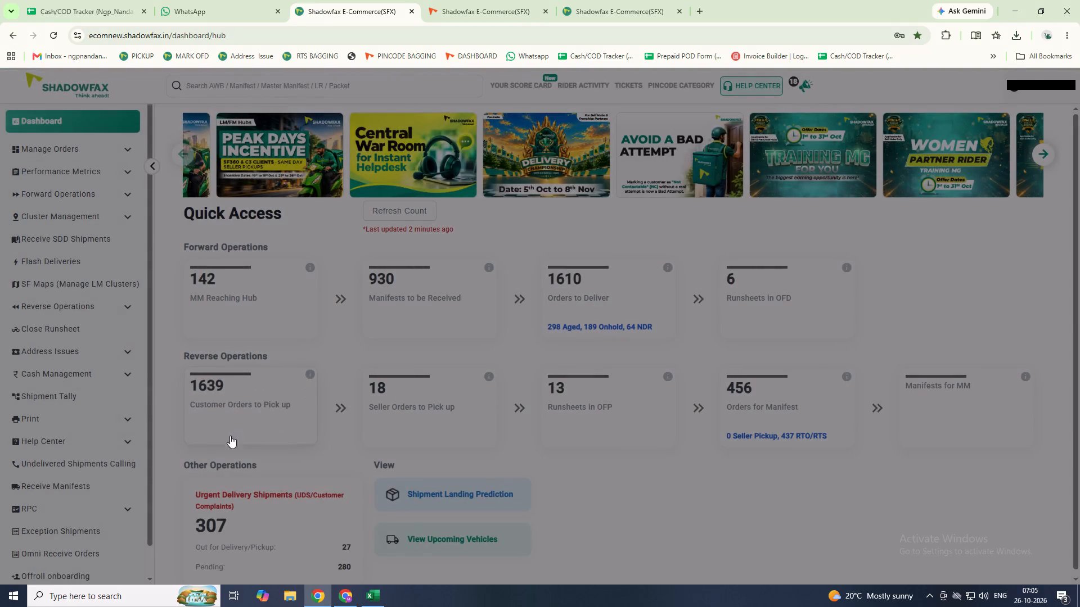
Refresh the customer pickup dashboard and examine the orders in unassigned pickup runsheet 259003122.
click(237, 415)
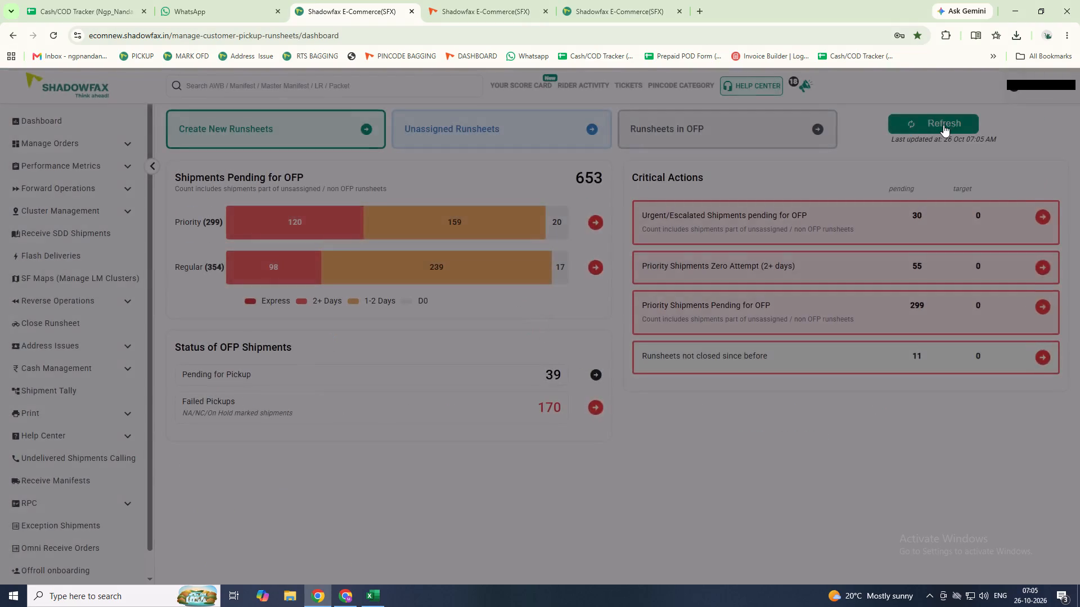
click(943, 124)
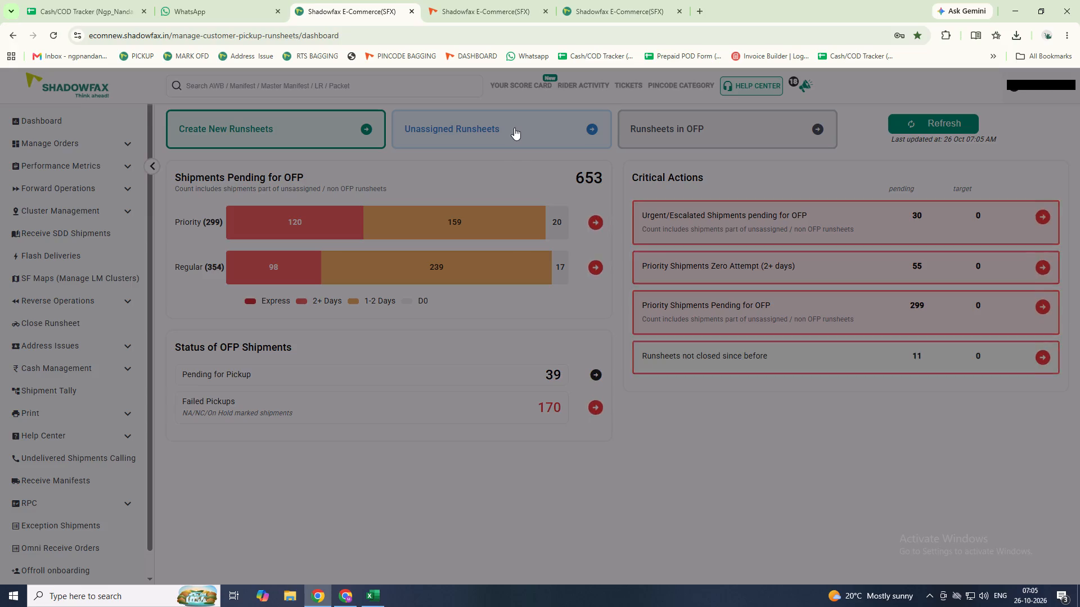
click(517, 129)
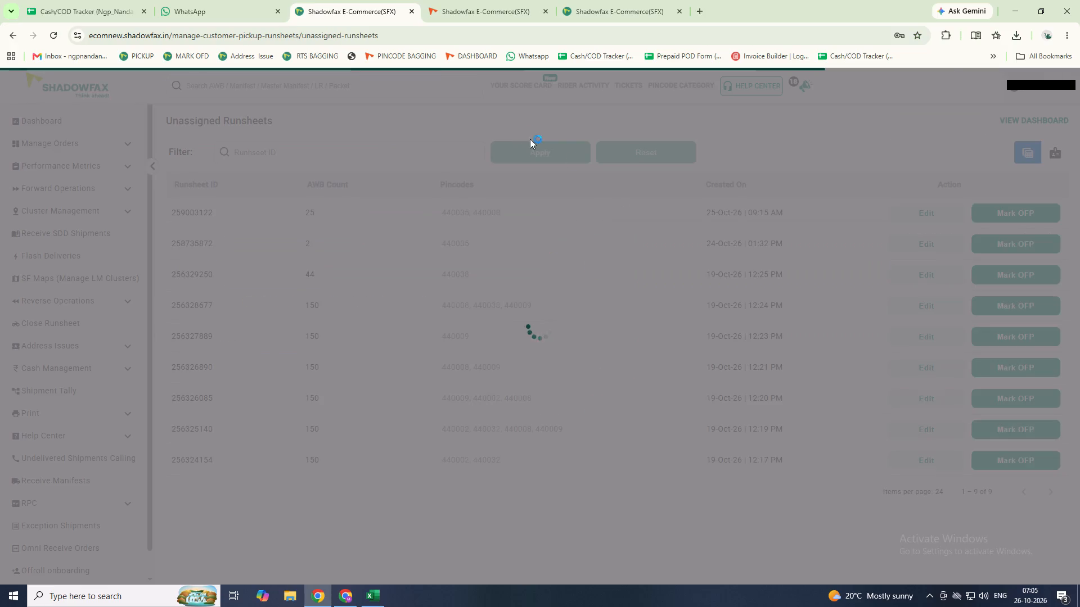
click(916, 213)
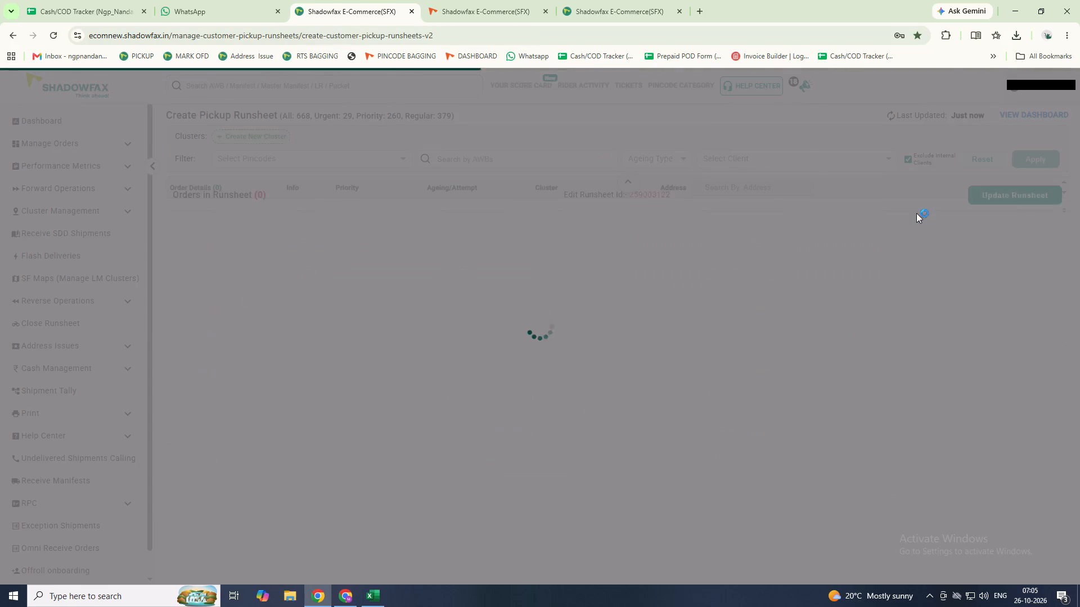
scroll(469, 470, down, 16)
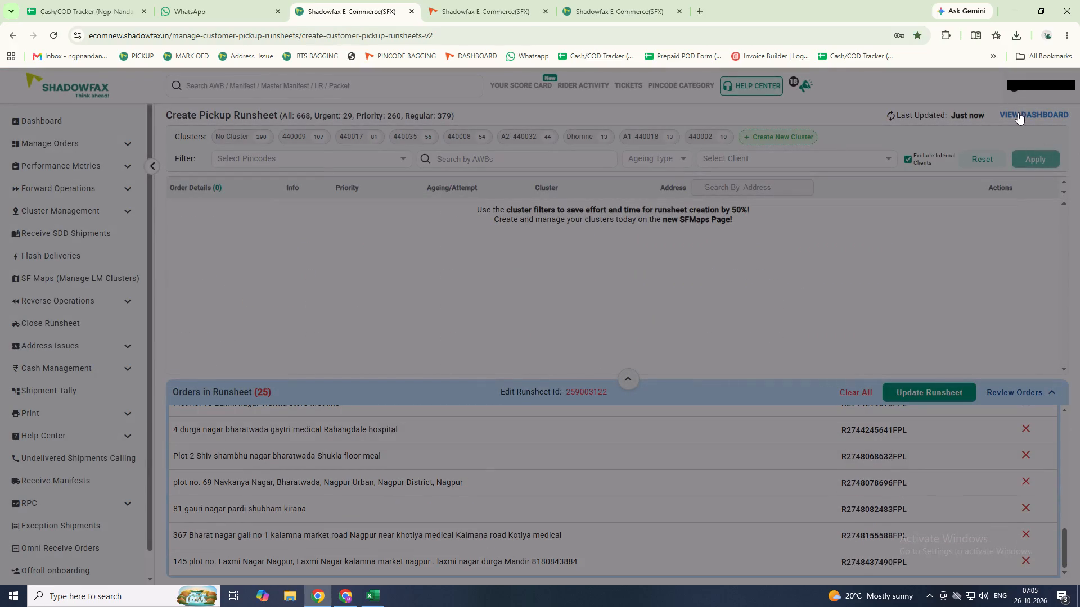
click(1018, 112)
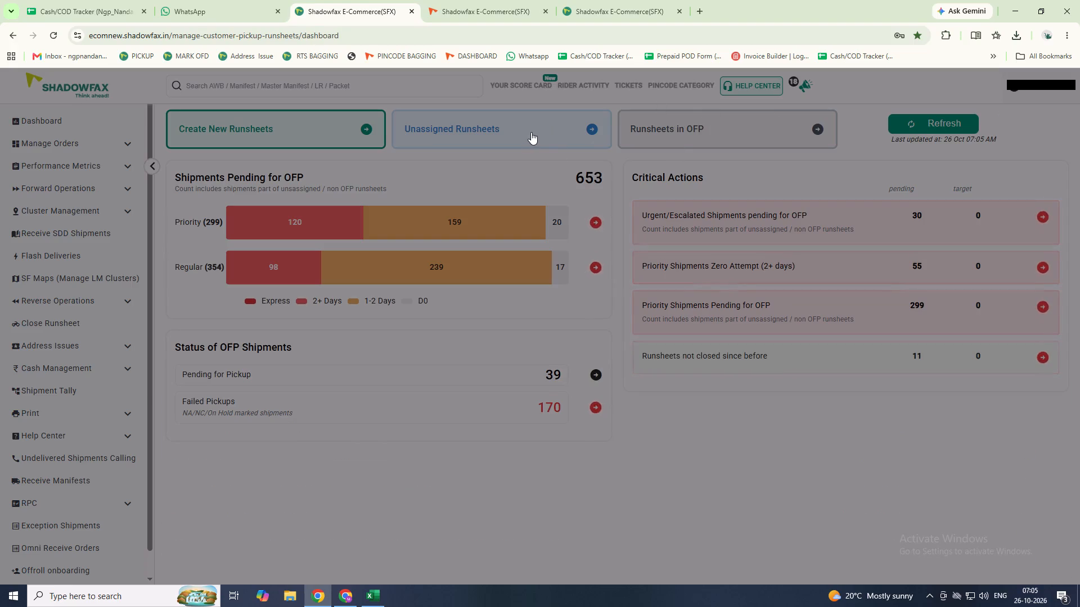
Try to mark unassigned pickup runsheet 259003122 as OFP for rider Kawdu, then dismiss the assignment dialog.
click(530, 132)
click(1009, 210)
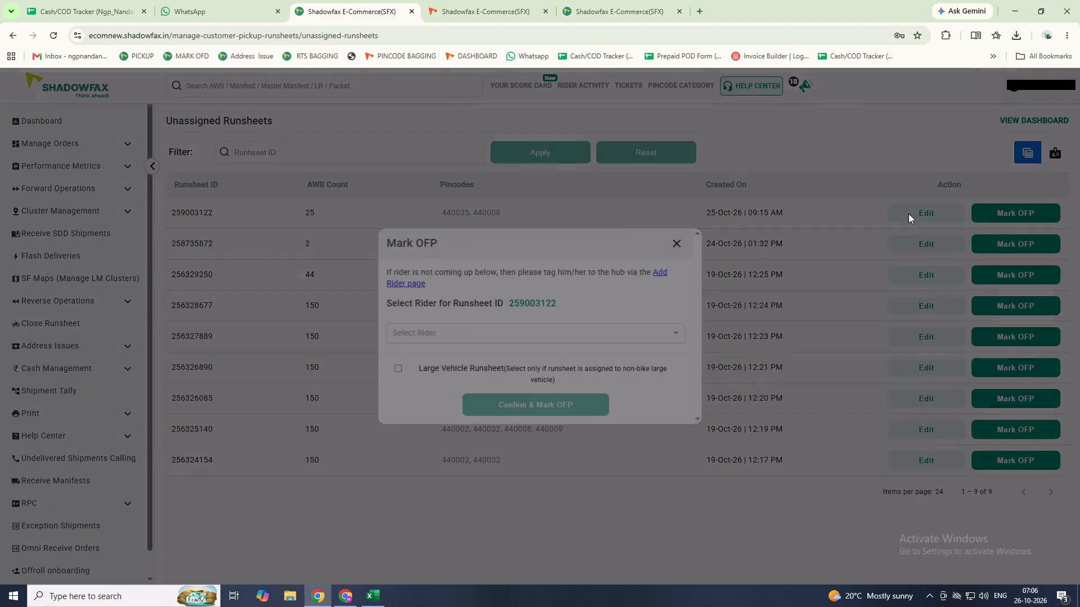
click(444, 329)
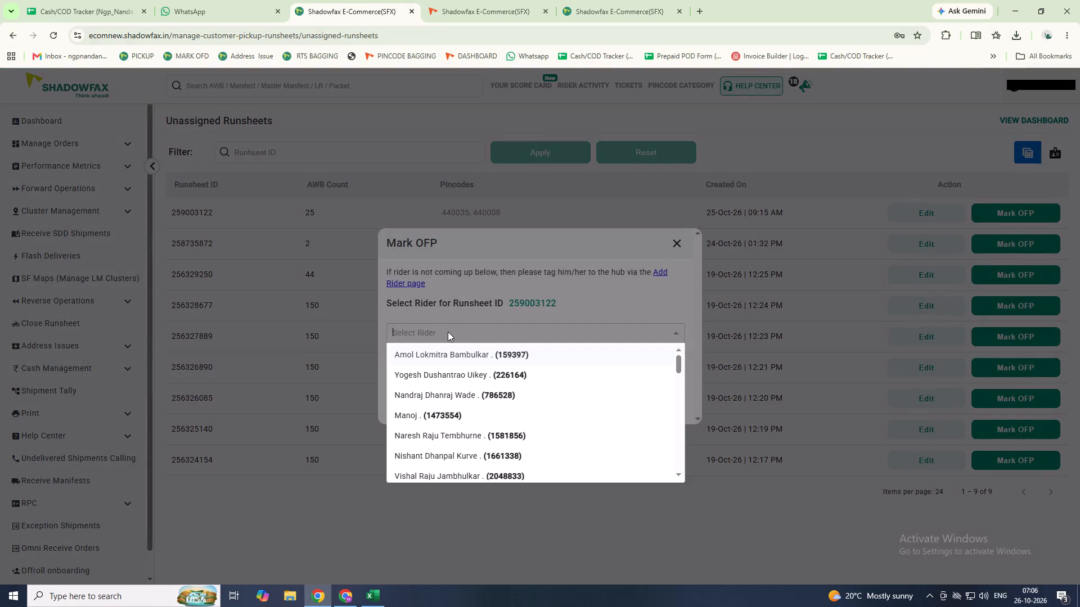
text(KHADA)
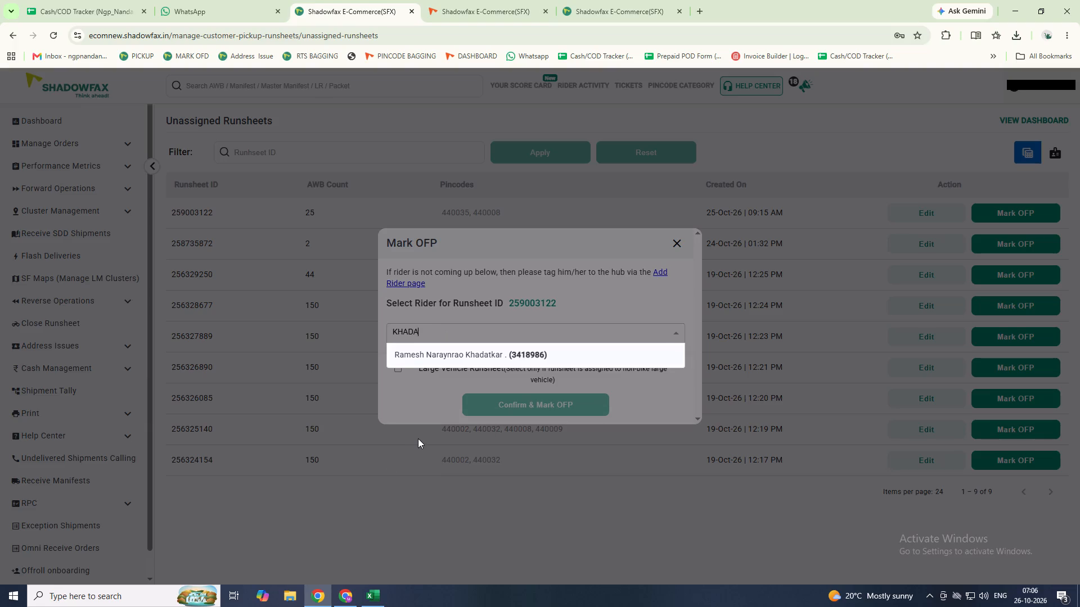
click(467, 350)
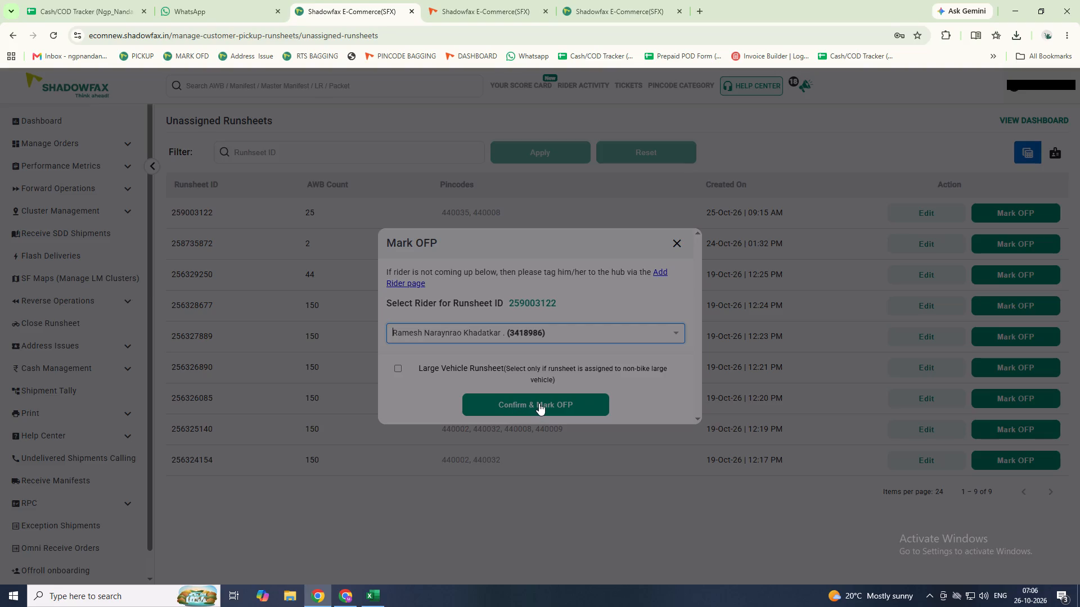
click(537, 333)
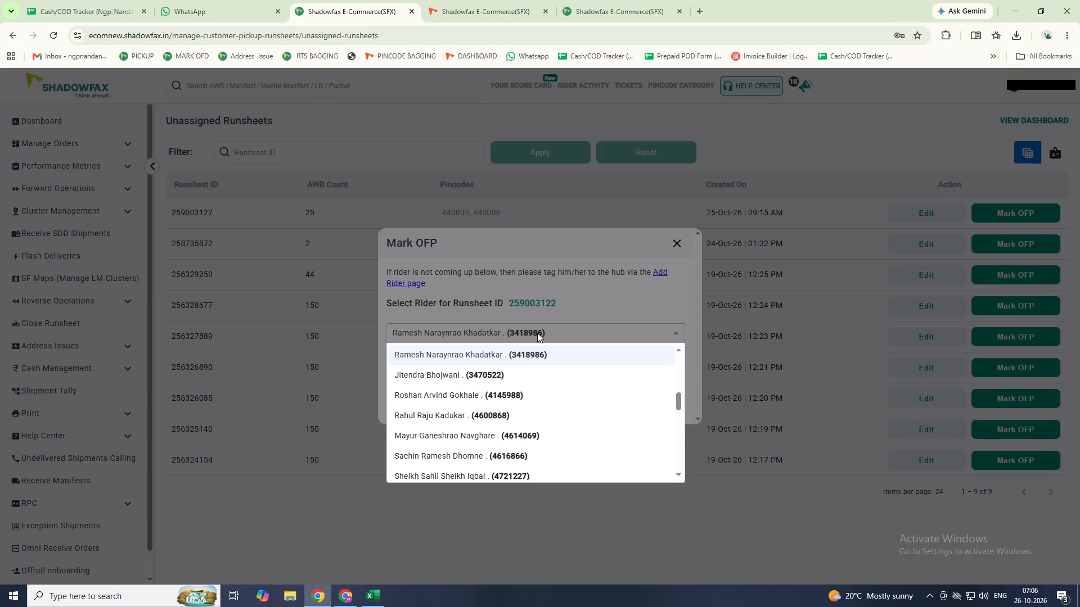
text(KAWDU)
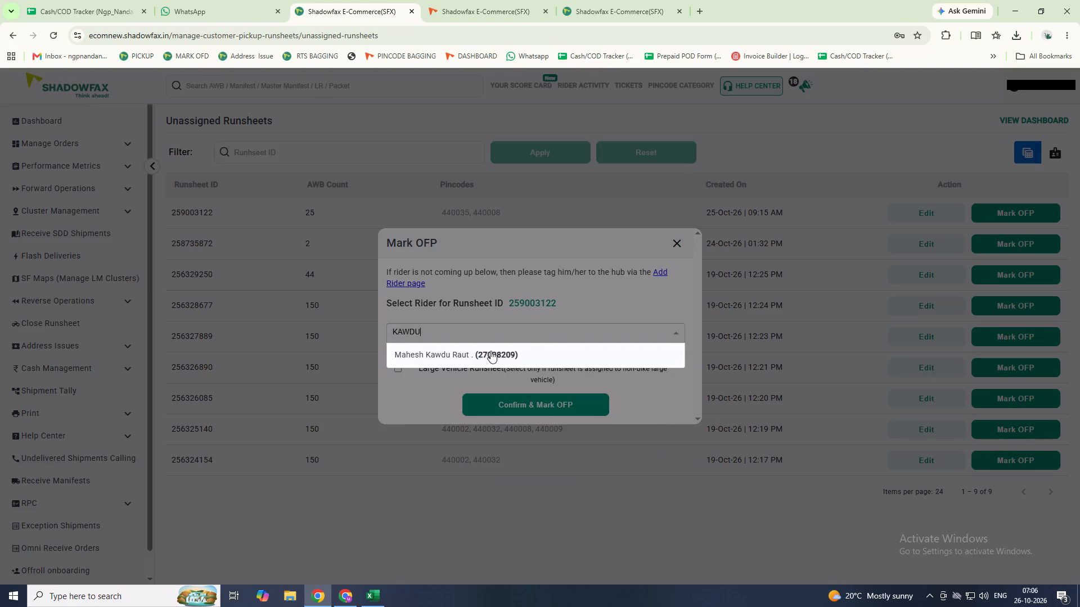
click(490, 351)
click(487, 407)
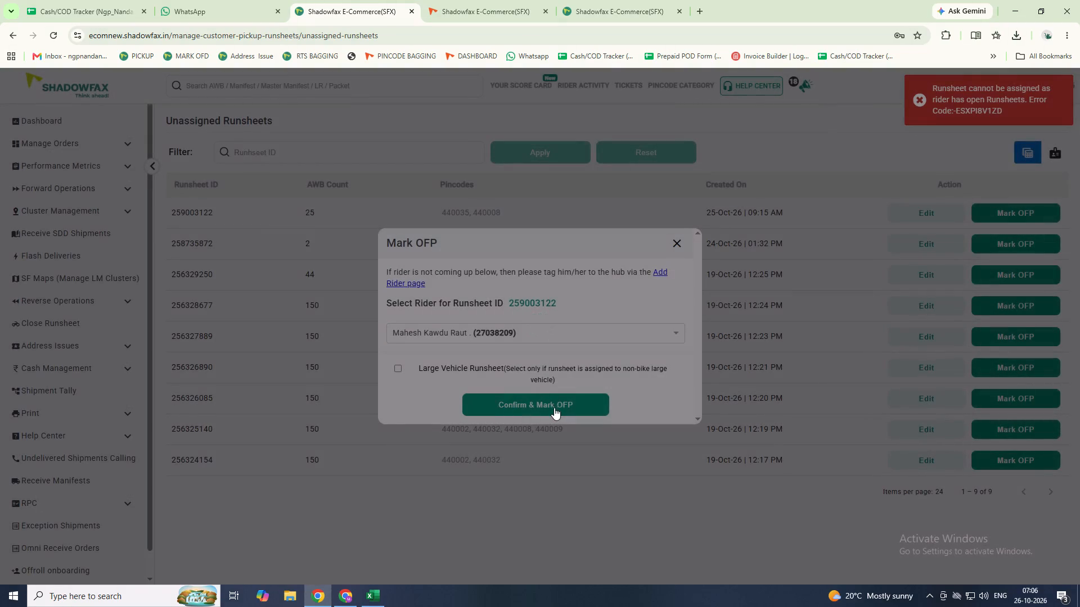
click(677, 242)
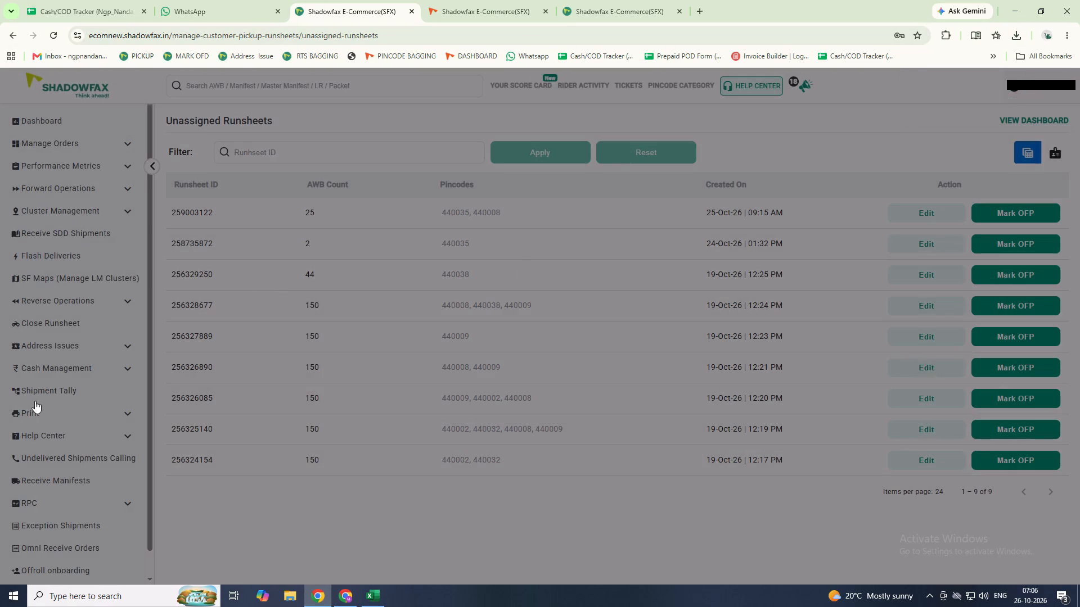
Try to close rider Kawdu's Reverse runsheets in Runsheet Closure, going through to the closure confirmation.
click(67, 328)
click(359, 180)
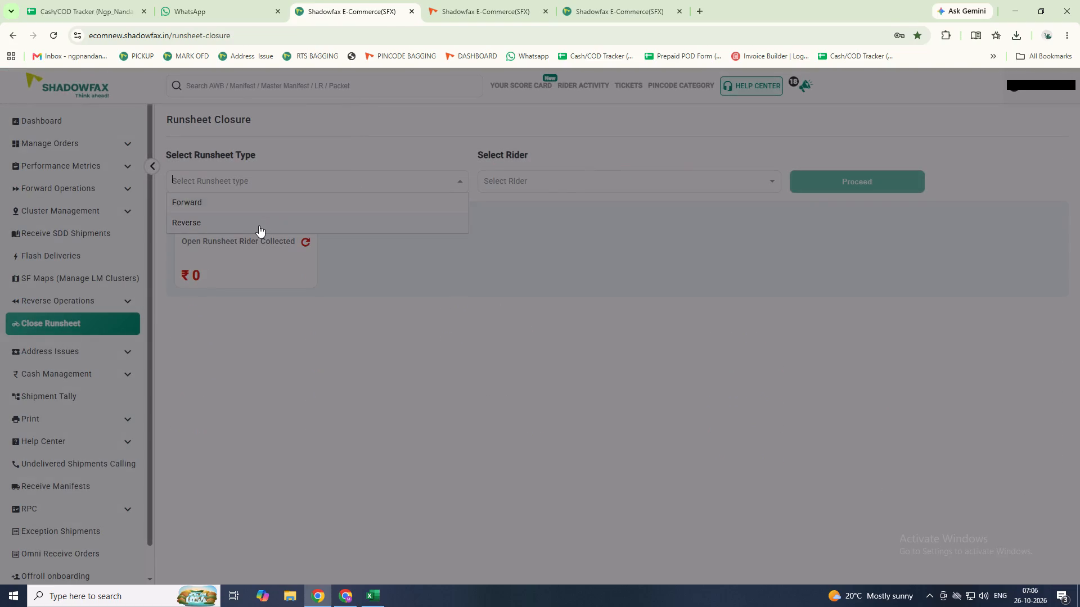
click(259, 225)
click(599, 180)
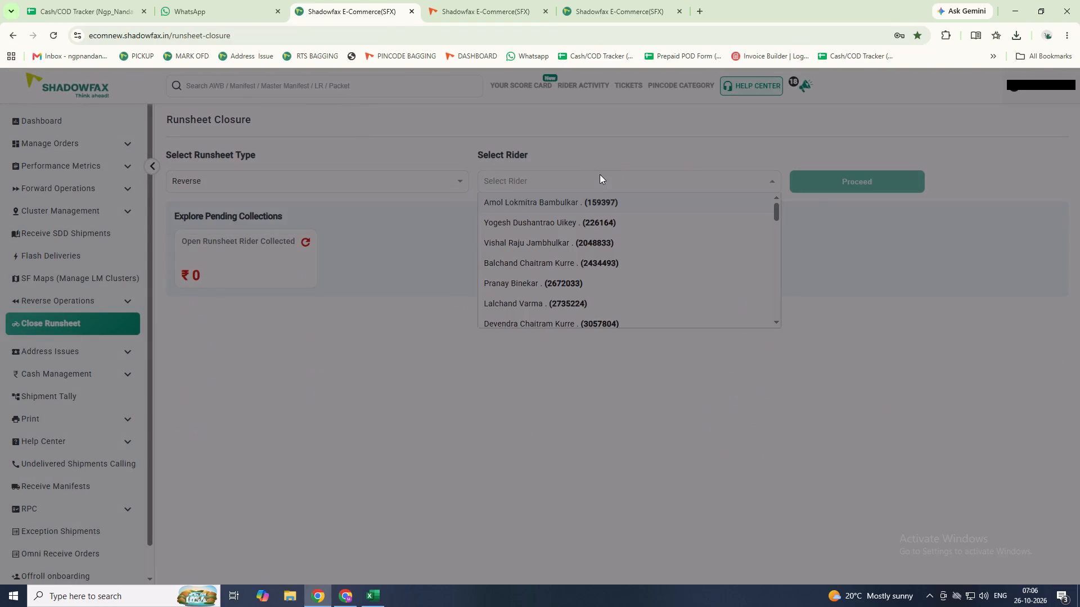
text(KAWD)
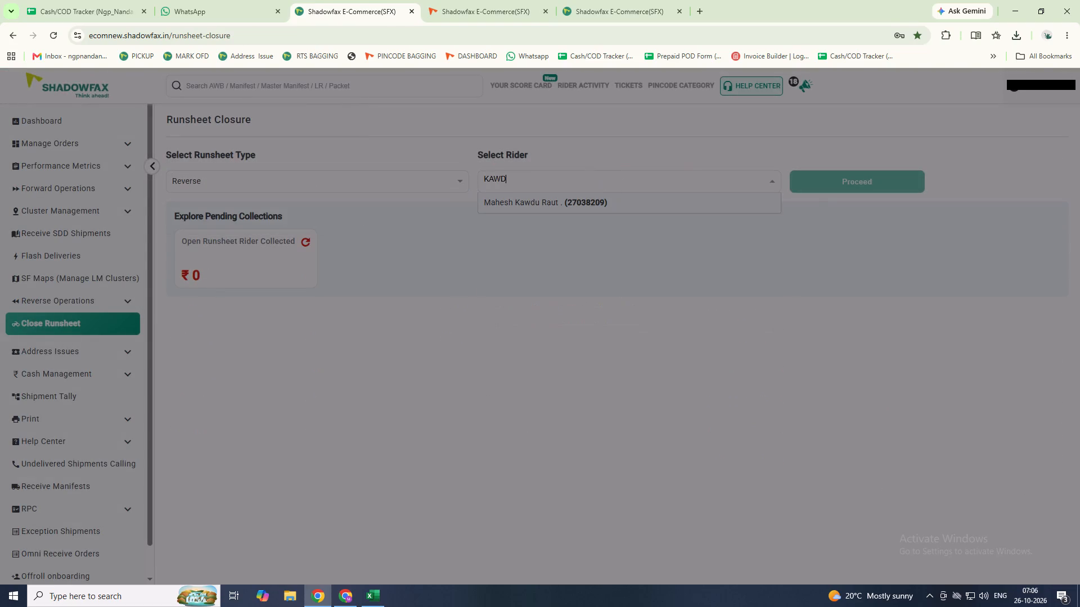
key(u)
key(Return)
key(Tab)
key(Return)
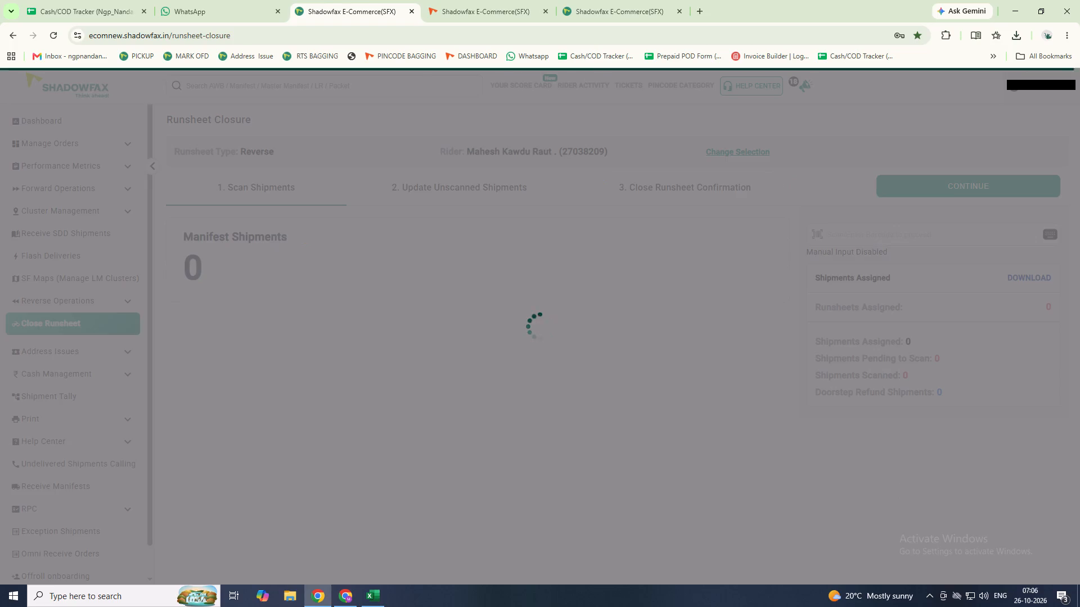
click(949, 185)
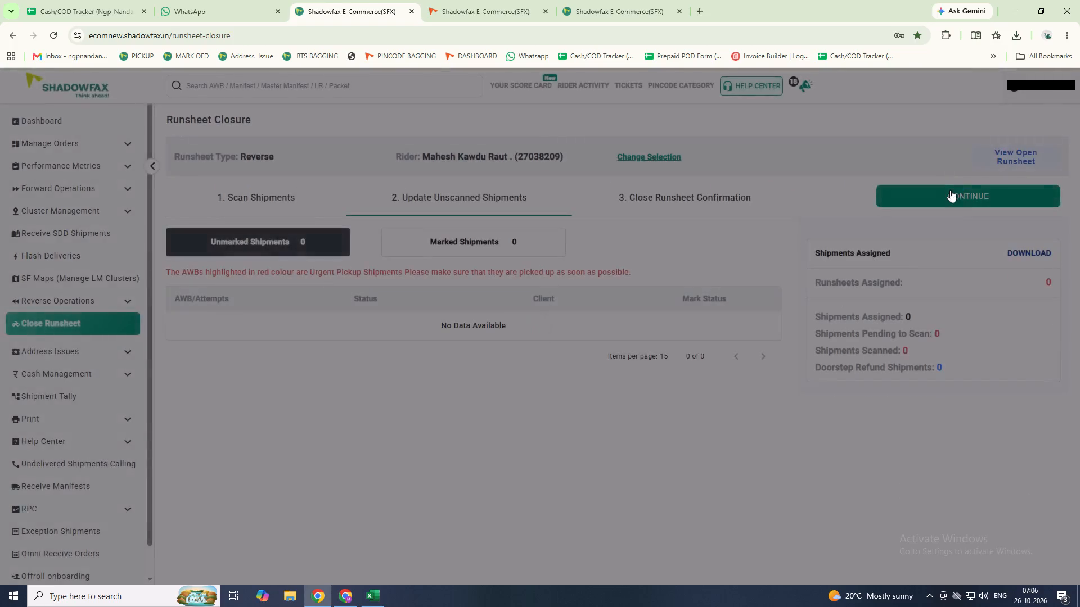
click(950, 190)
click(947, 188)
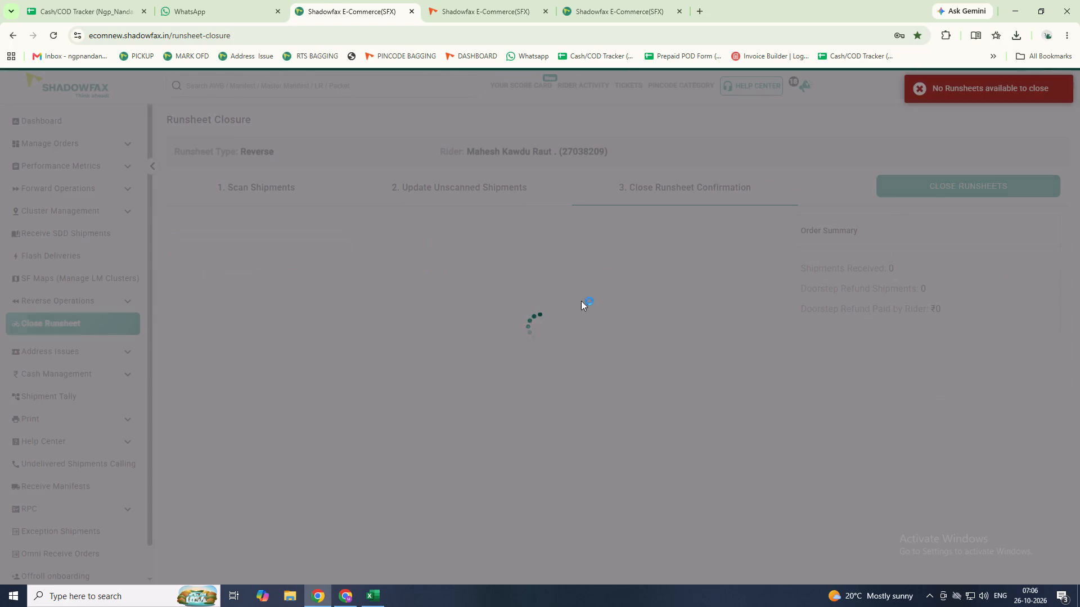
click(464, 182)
Change the closure selection to the Forward runsheet type for rider Kawdu and proceed to the shipment scan stage.
click(642, 161)
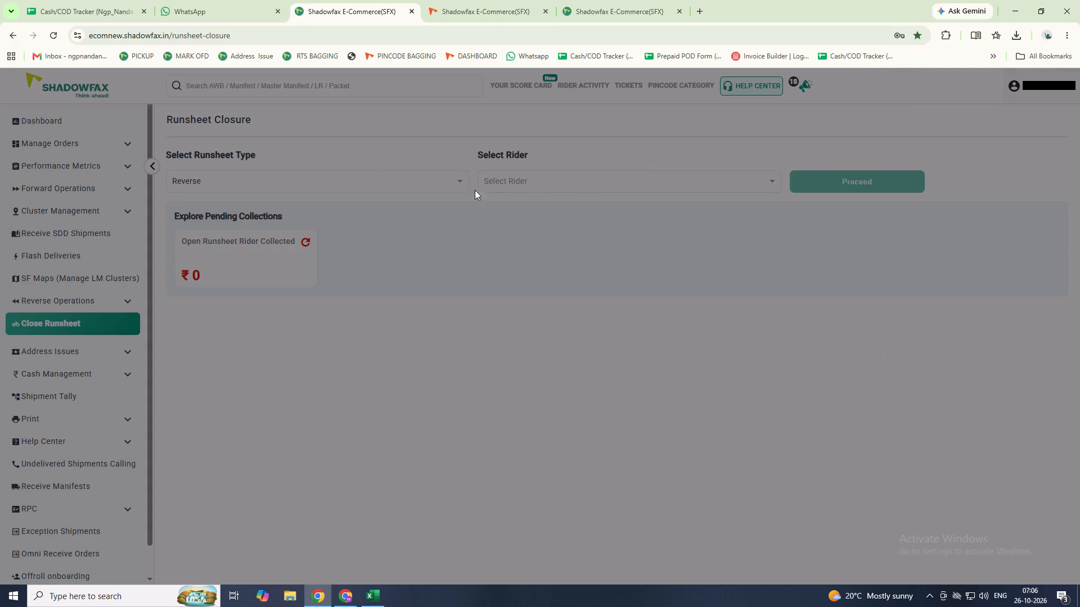
click(384, 179)
click(323, 211)
click(564, 183)
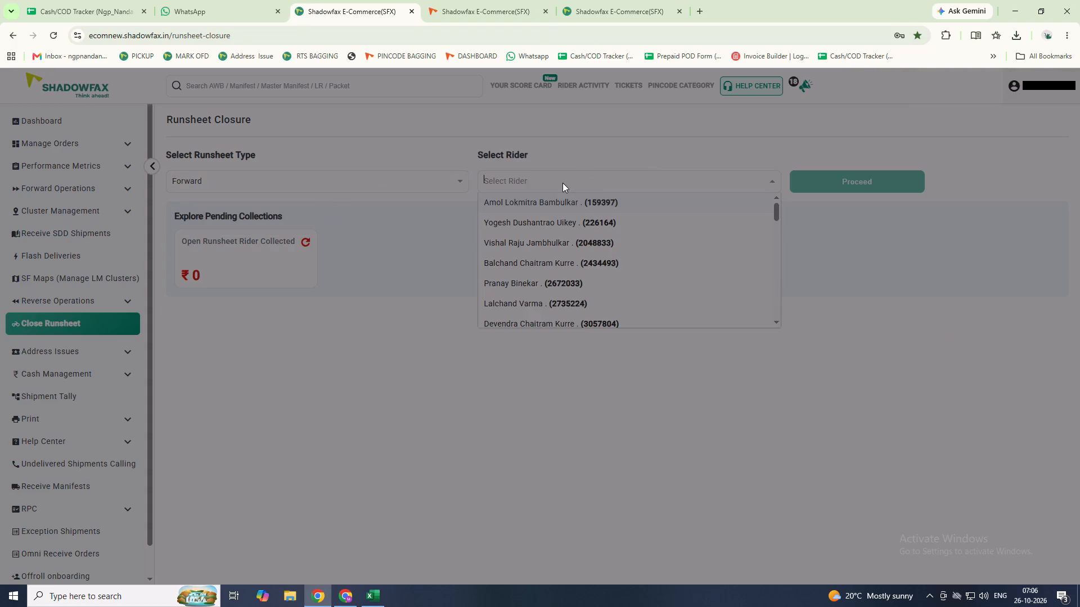
text(KAWD)
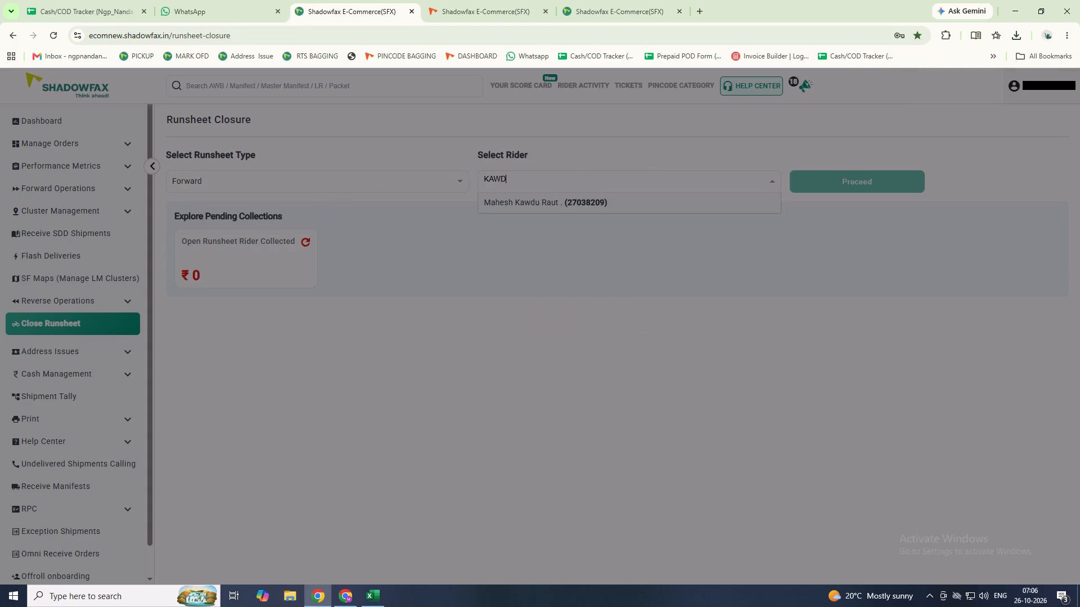
key(u)
drag(560, 201, 565, 202)
click(835, 175)
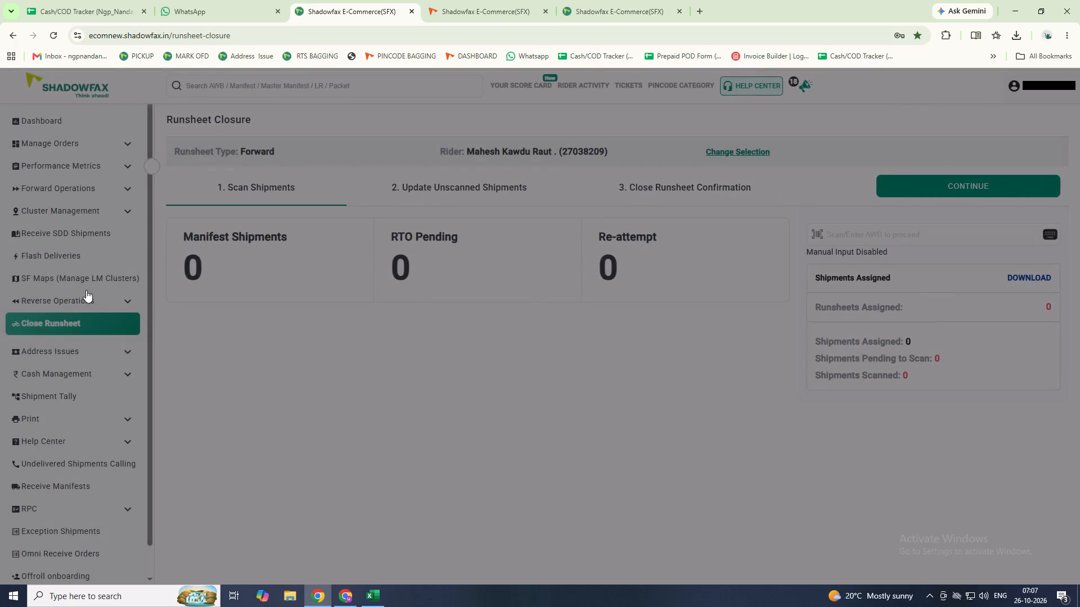
Look up rider Kawdu's seller runsheets on the Close Seller Runsheet page under Reverse Operations.
click(82, 306)
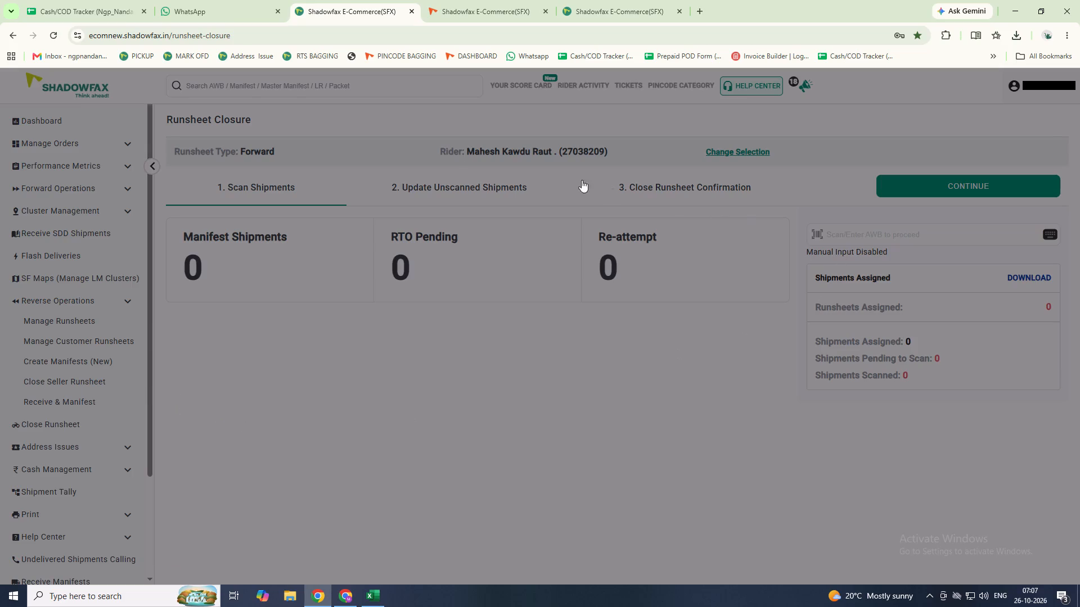
click(58, 382)
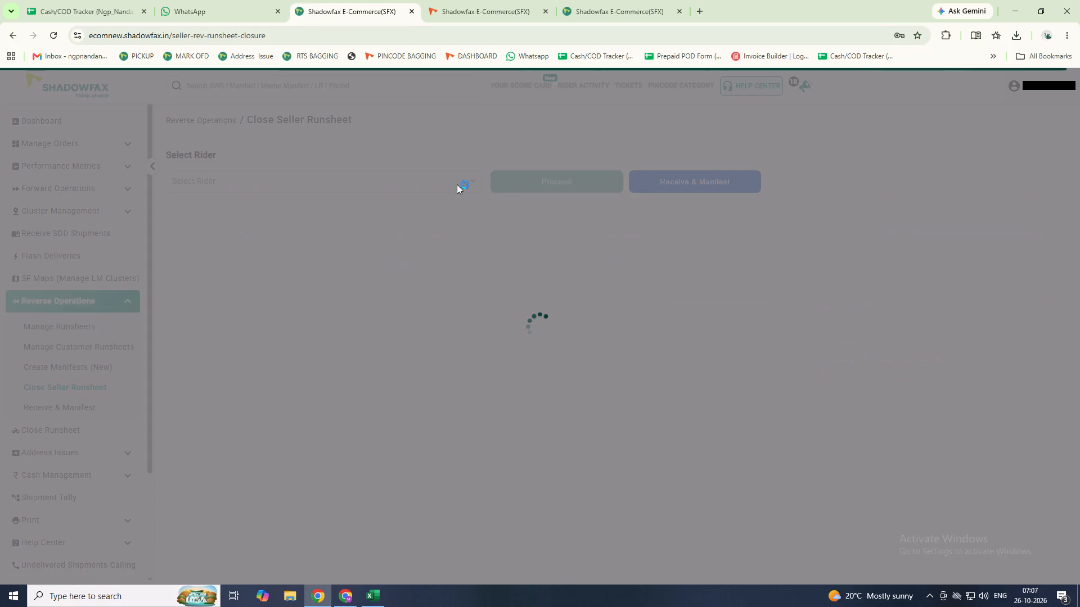
click(442, 178)
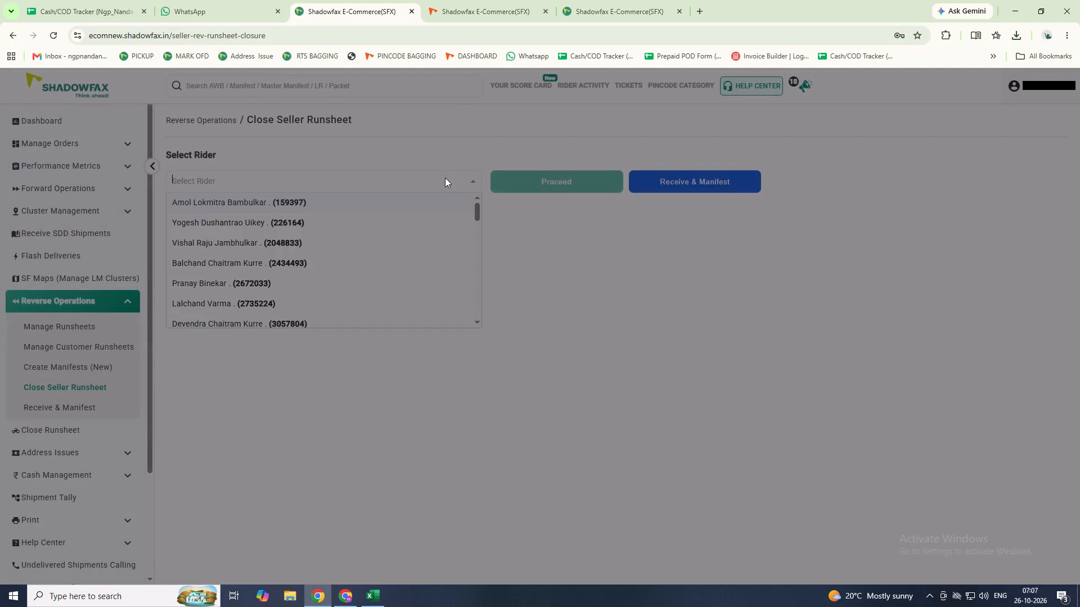
text(KAWD)
key(u)
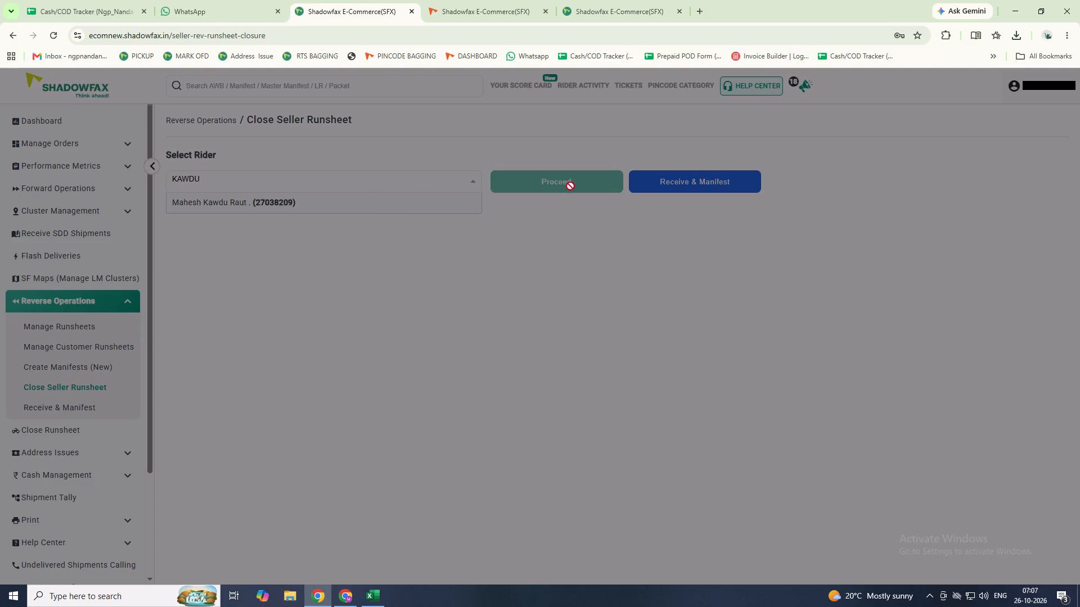
click(397, 203)
click(551, 180)
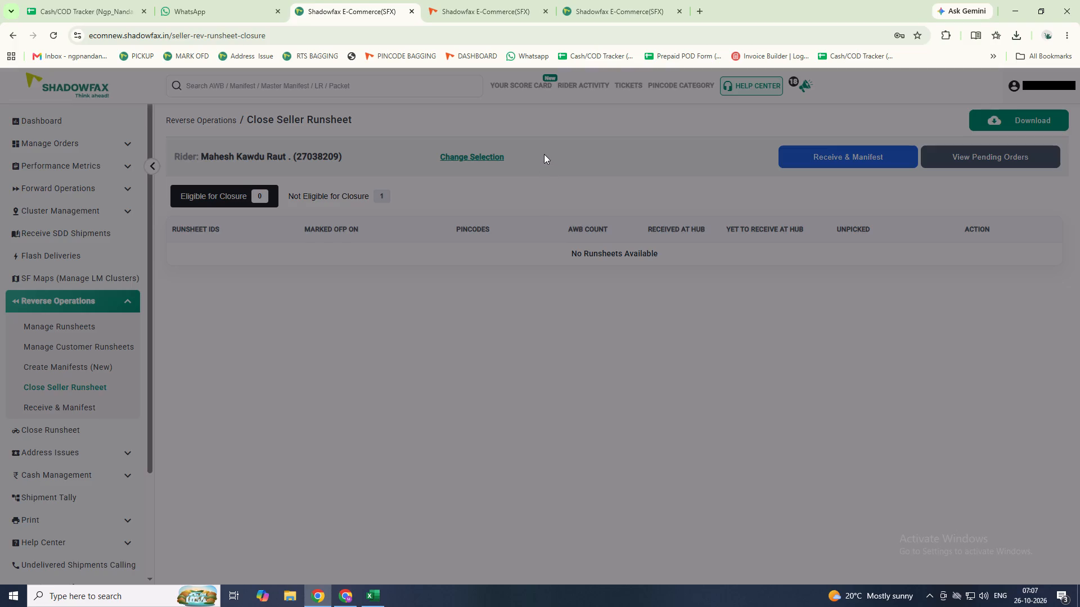
click(338, 193)
click(973, 256)
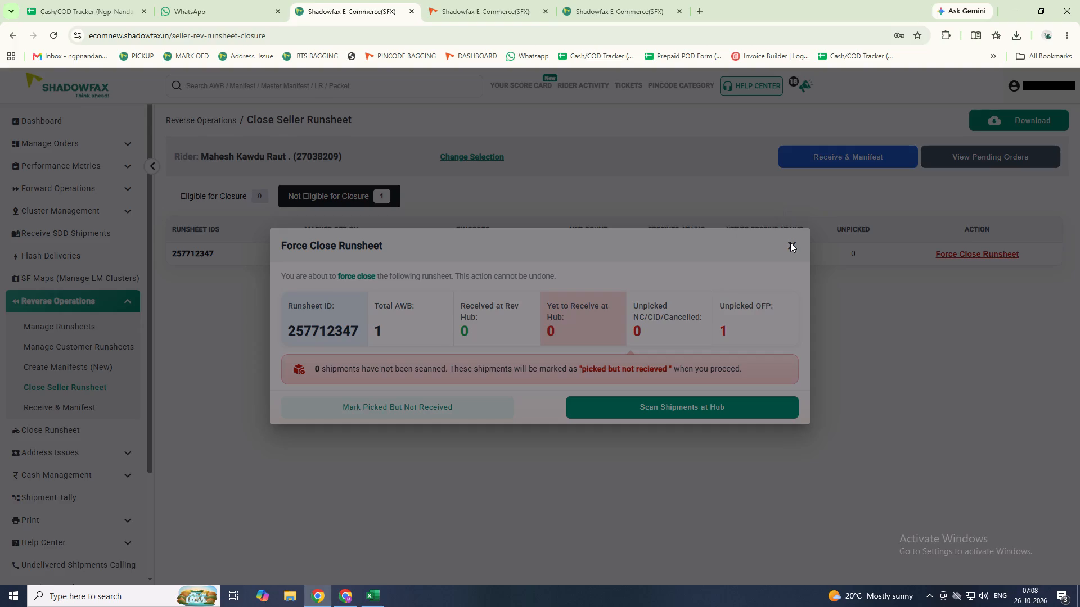
click(790, 242)
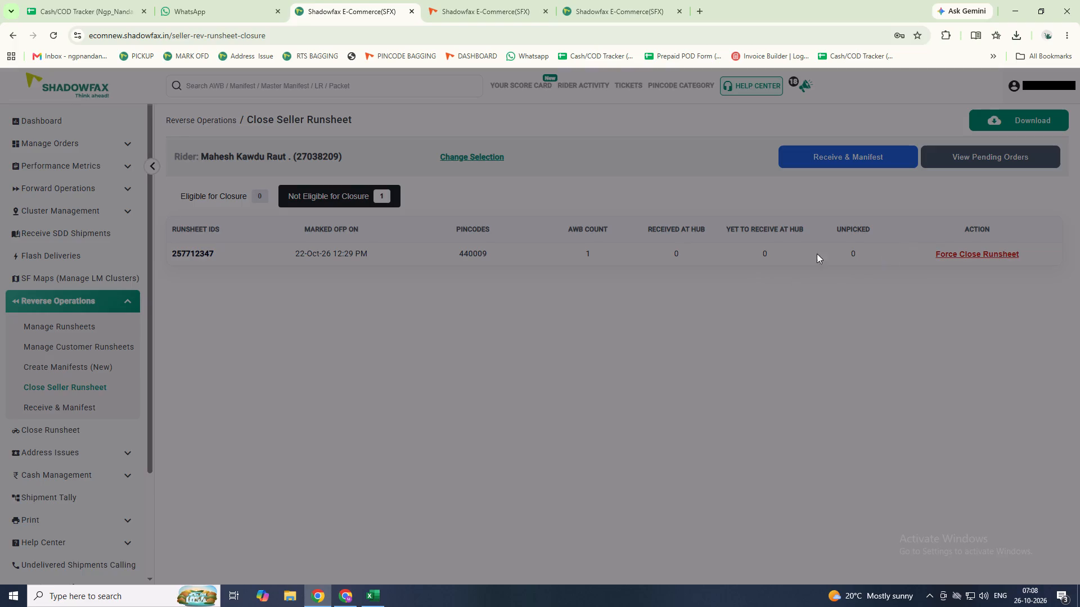
click(976, 253)
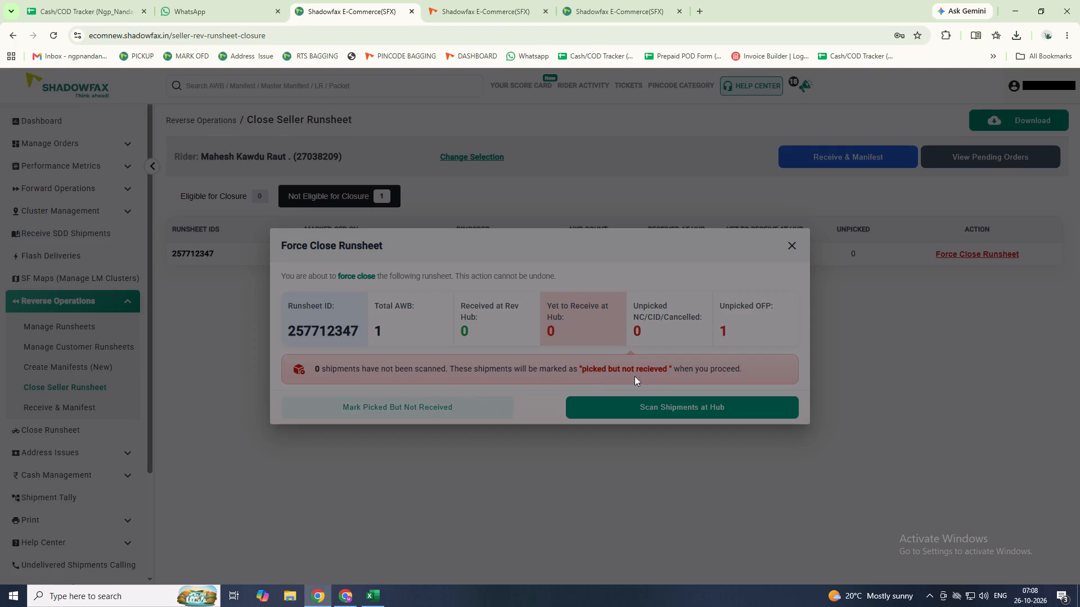
click(793, 248)
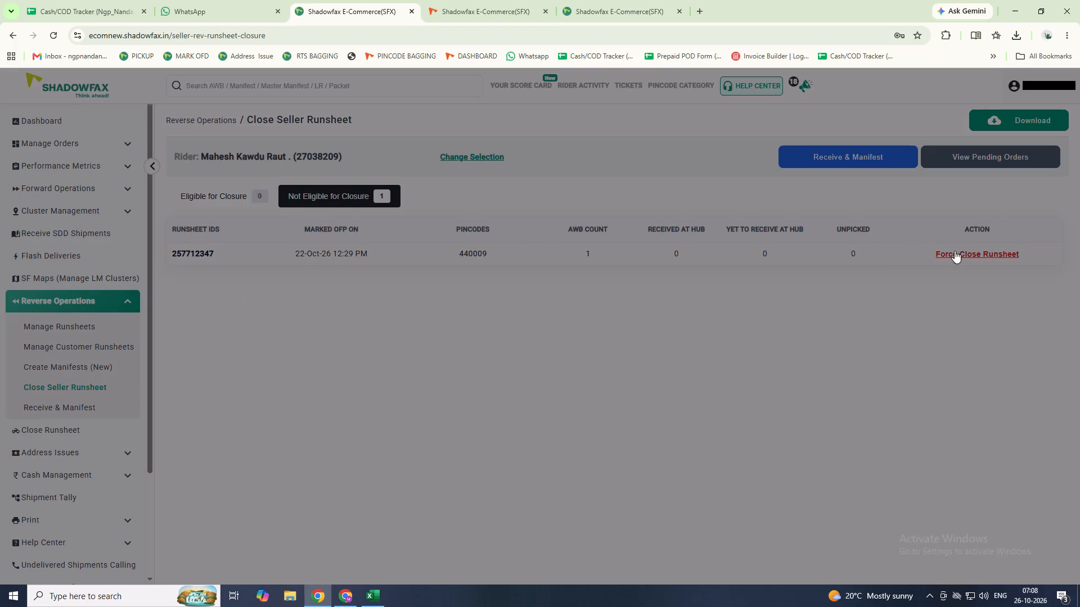
click(969, 256)
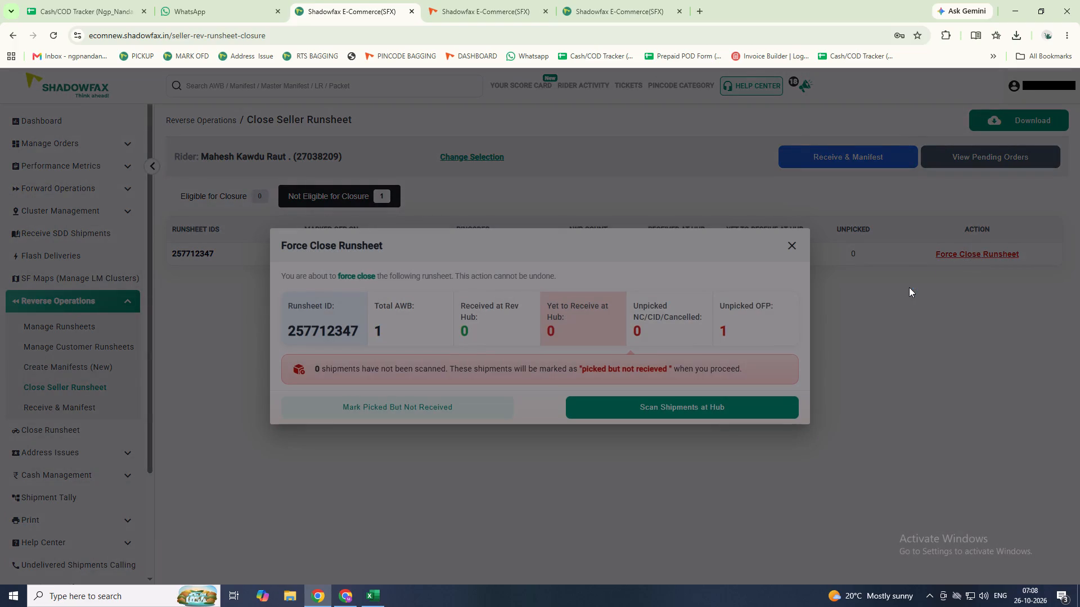
click(793, 244)
Return to the hub dashboard and refresh its Quick Access counts.
click(31, 121)
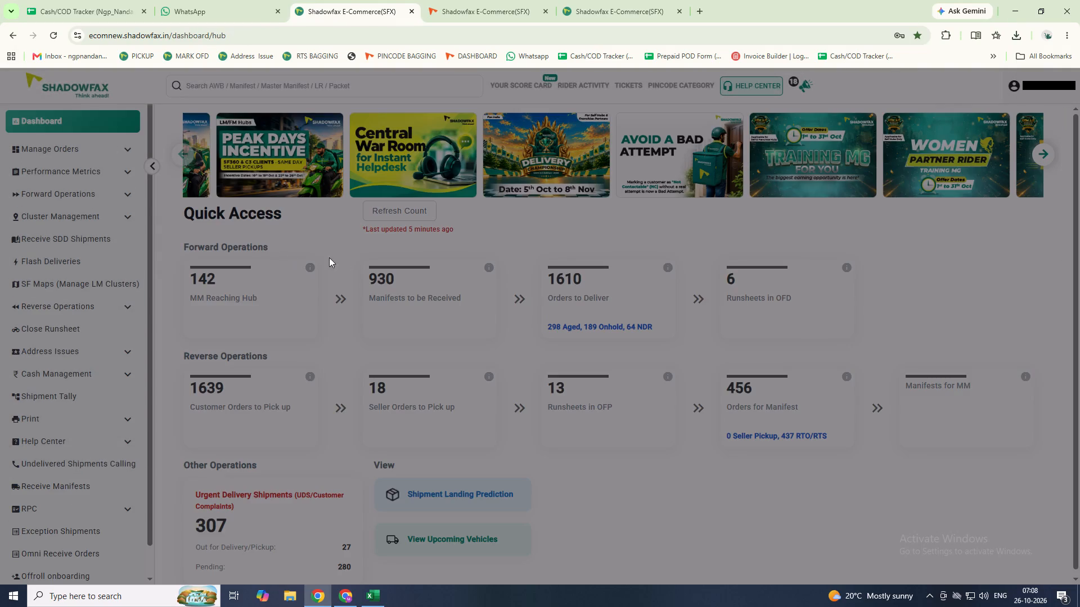
double_click(414, 211)
click(417, 210)
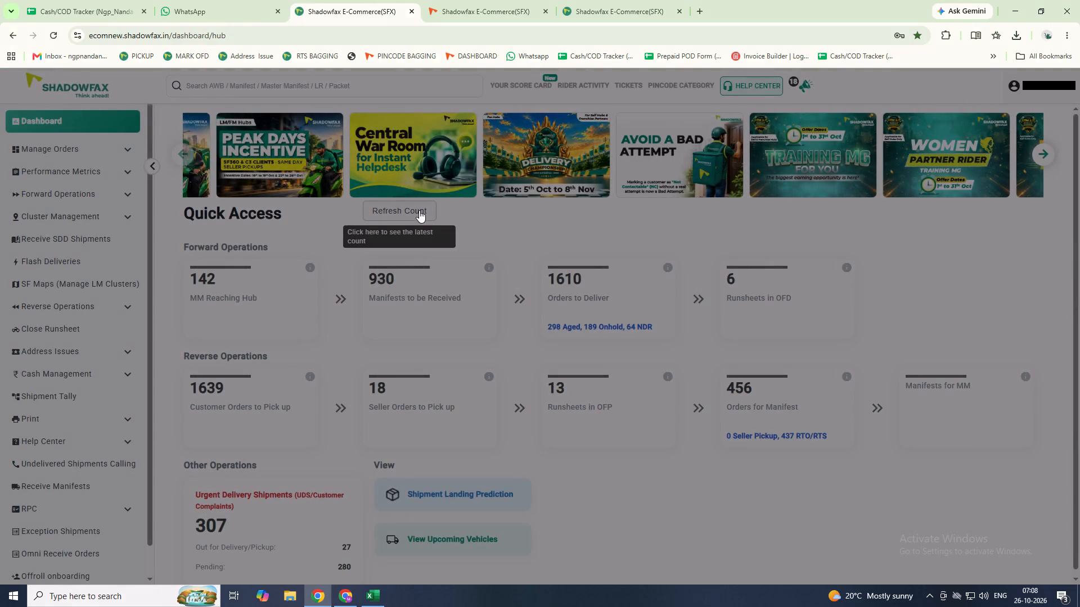
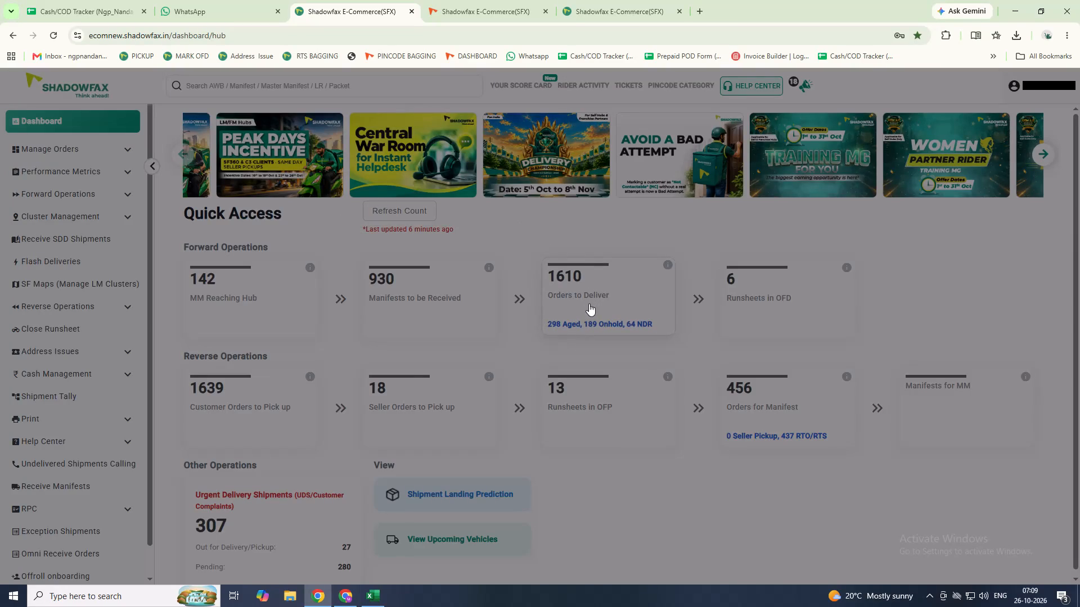
Open the Create Pickup Runsheet page for customer pickup orders from the dashboard's Reverse Operations.
click(242, 411)
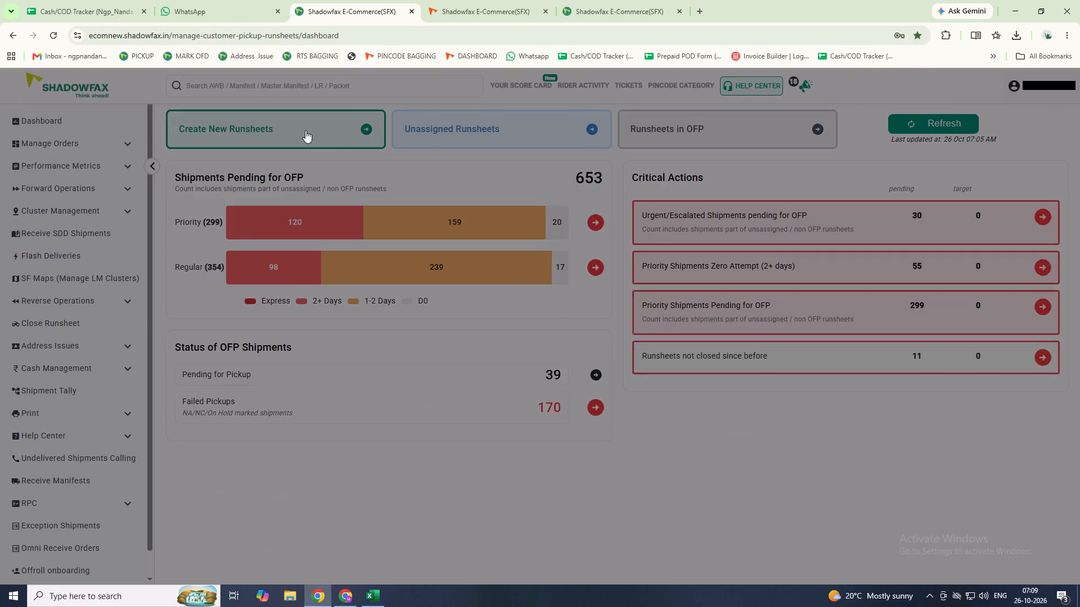
click(305, 130)
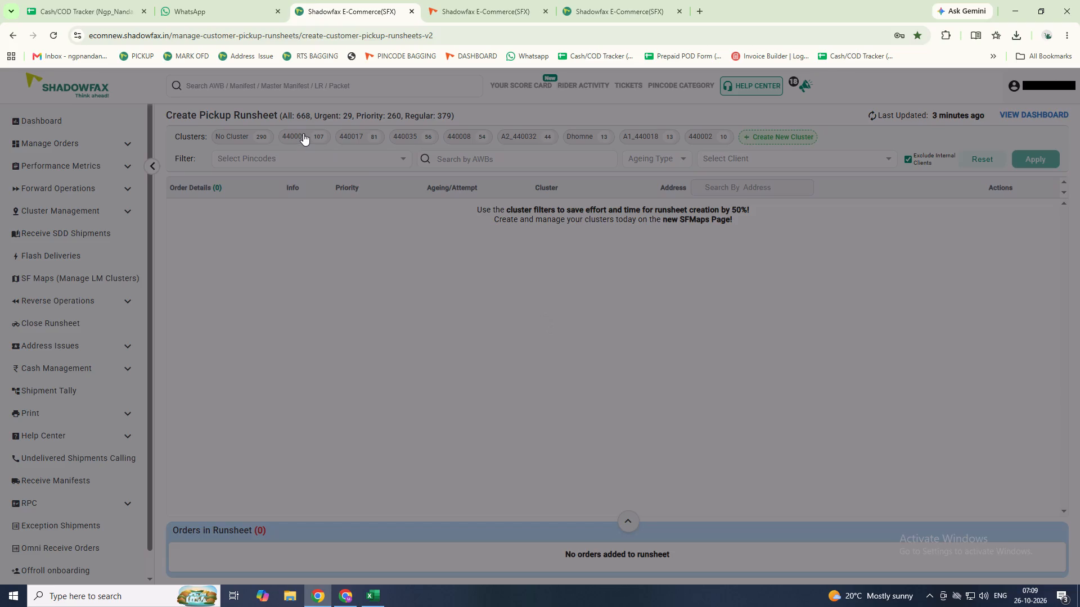
Filter the pickup orders by cluster 440009, examine the listed orders and addresses, and clear the cluster filter.
click(303, 133)
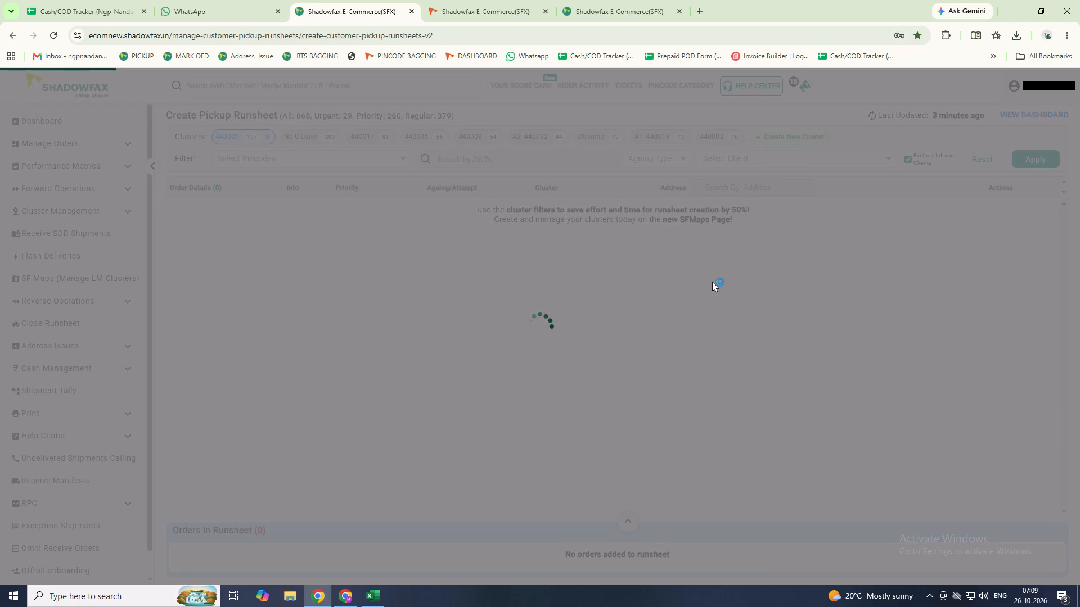
scroll(805, 404, down, 3)
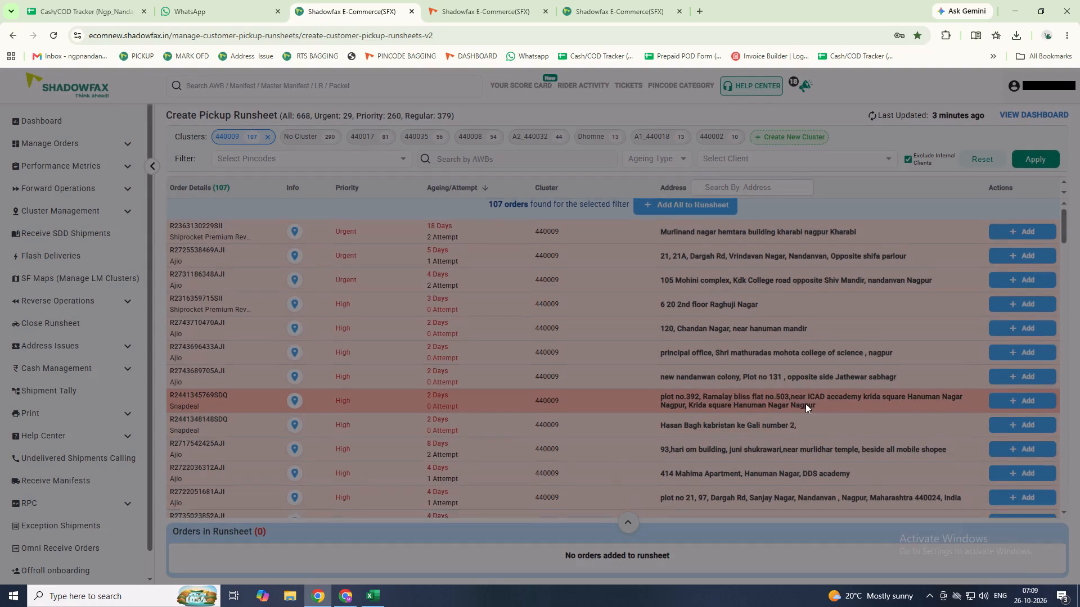
scroll(805, 404, down, 13)
scroll(812, 377, down, 17)
scroll(811, 376, down, 9)
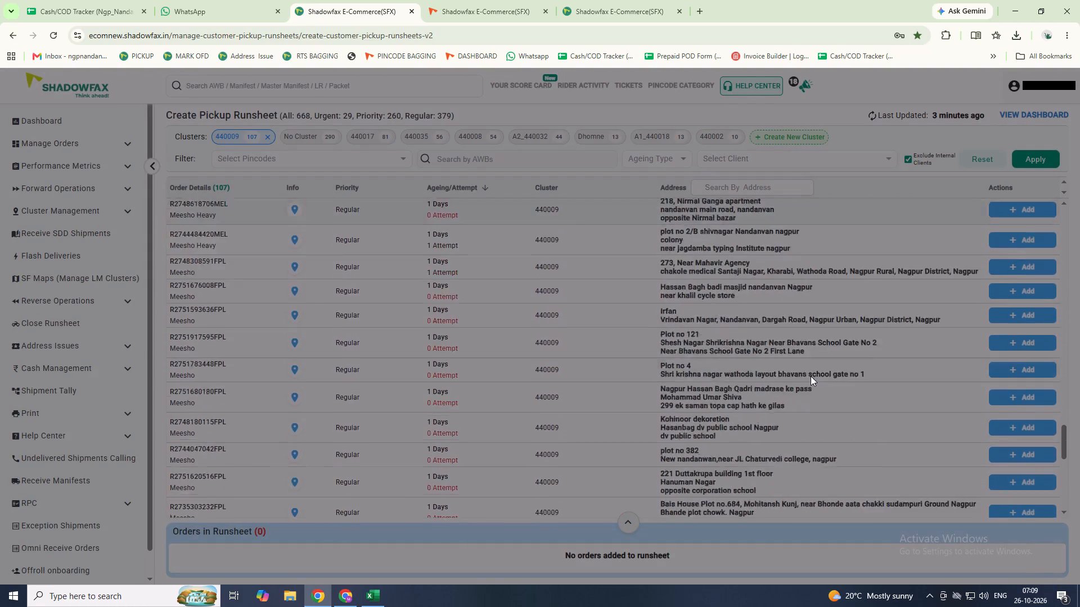
scroll(811, 375, down, 9)
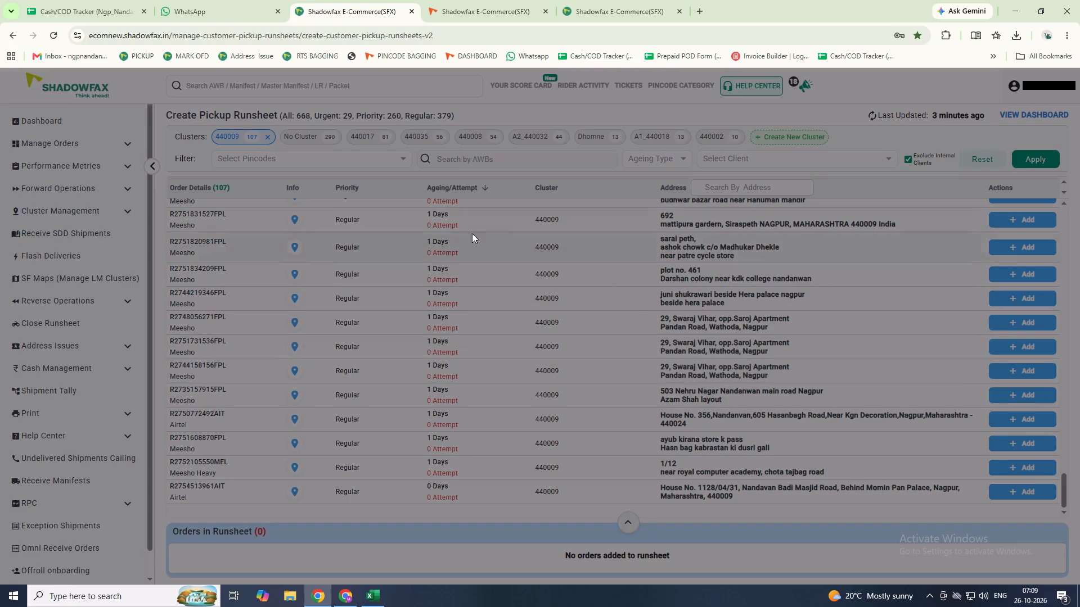
click(267, 137)
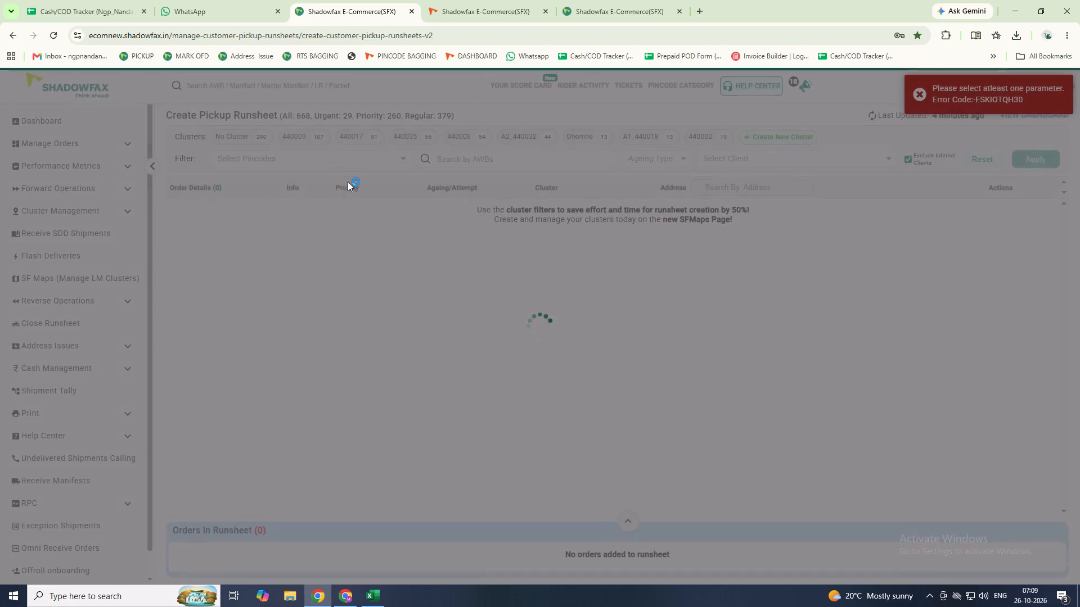
Filter the pickup orders to pincodes 440017, 440008, 440032, 440009, 440035 and 440038, with addresses containing WATHODA.
click(389, 165)
click(316, 175)
click(1019, 160)
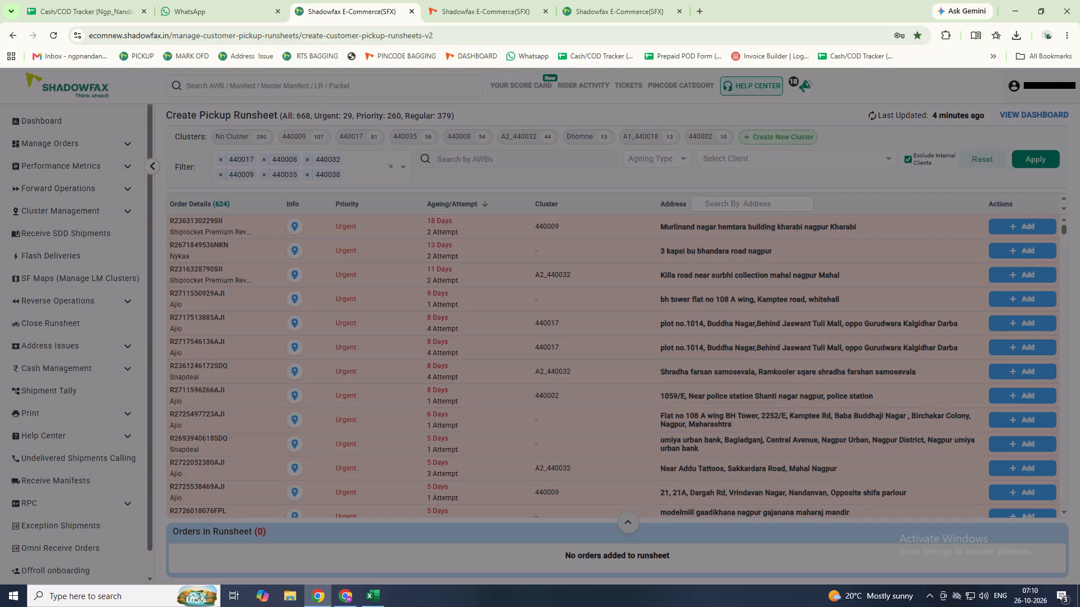
click(716, 206)
text(WATHODA)
key(Return)
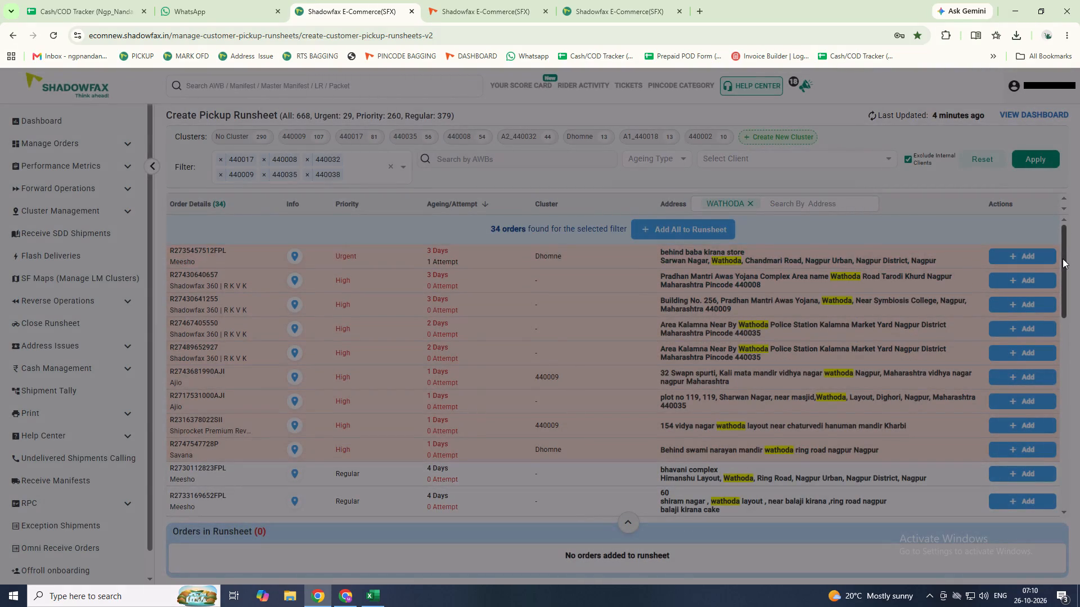
Add every pickup order matching the WATHODA address filter to the runsheet.
triple_click(1045, 256)
click(1047, 256)
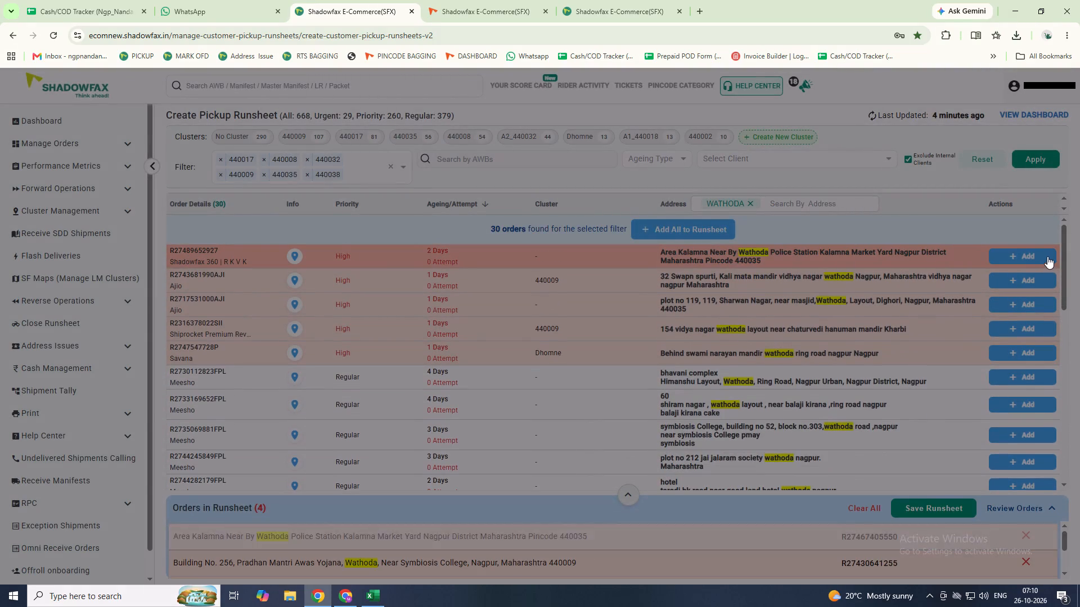
click(1040, 257)
click(1035, 260)
triple_click(1032, 260)
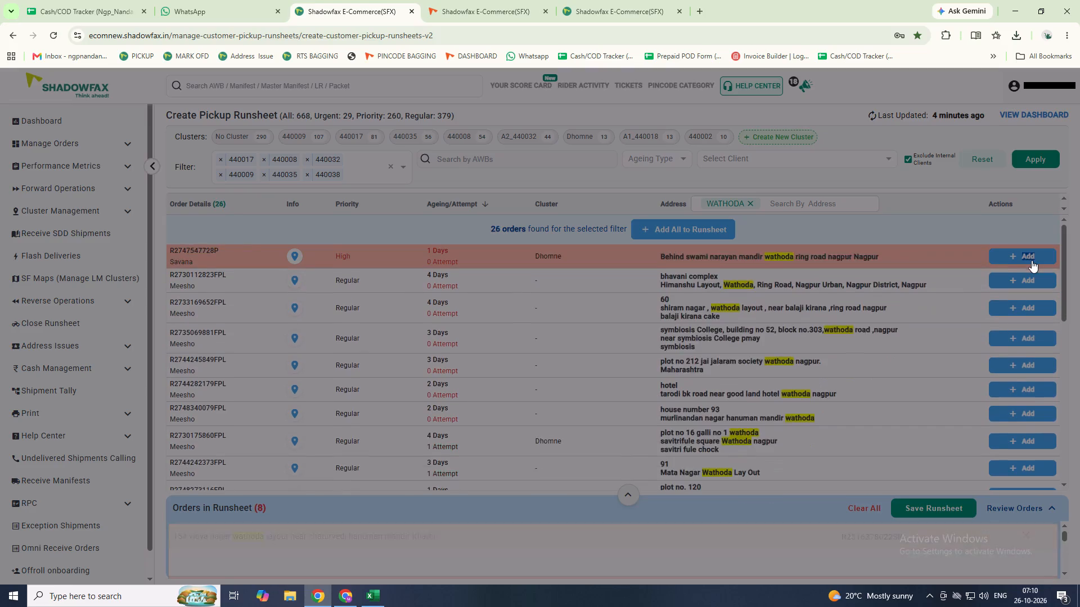
triple_click(1032, 260)
triple_click(1032, 260)
triple_click(1032, 260)
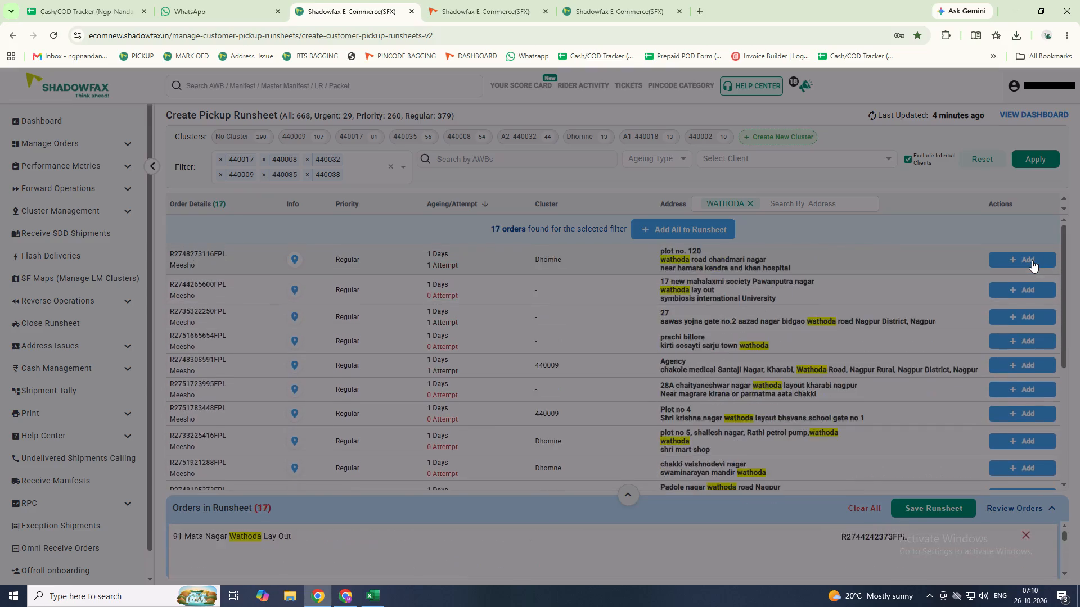
triple_click(1032, 260)
triple_click(1033, 258)
triple_click(1034, 258)
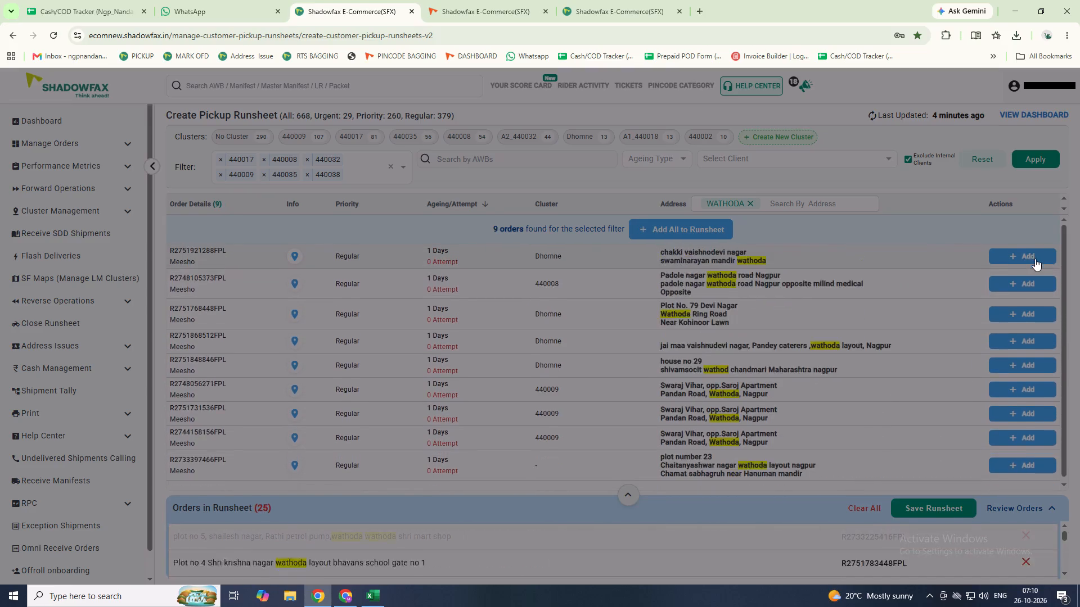
triple_click(1037, 259)
triple_click(1038, 259)
double_click(1038, 260)
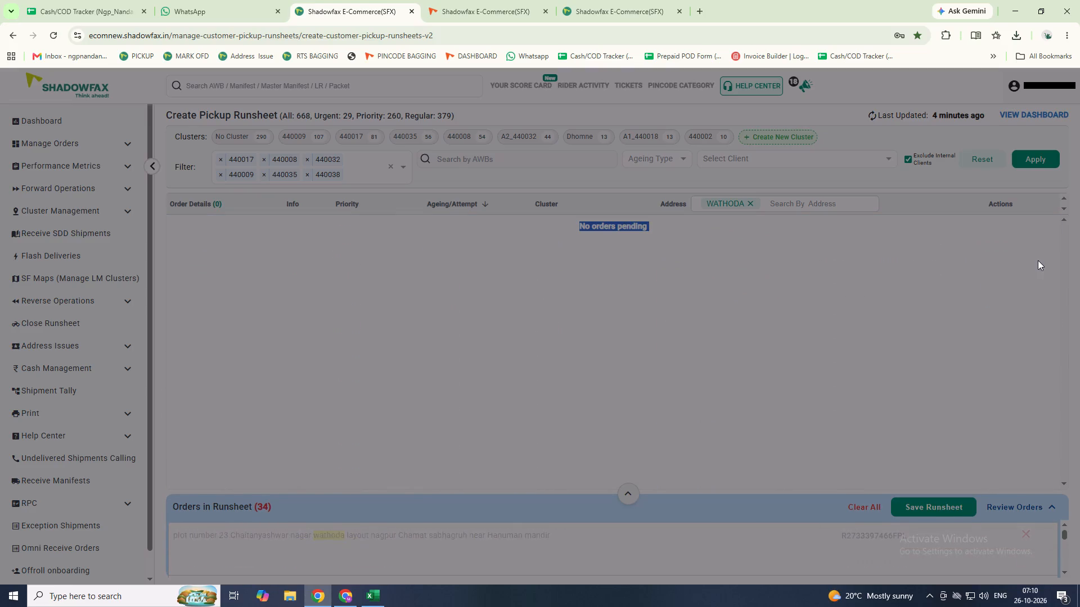
click(915, 509)
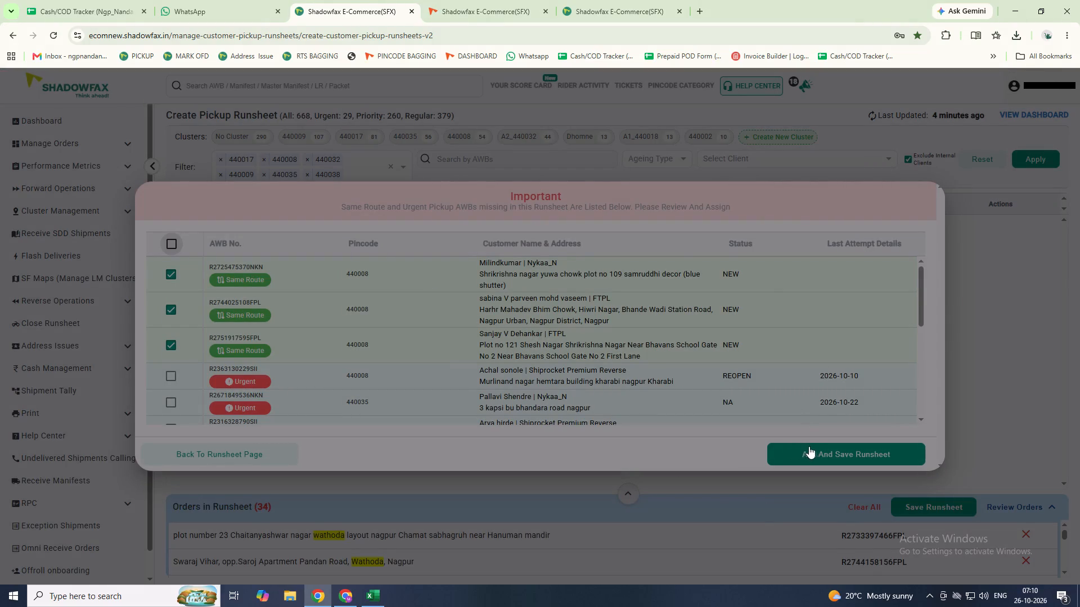
click(165, 343)
click(821, 454)
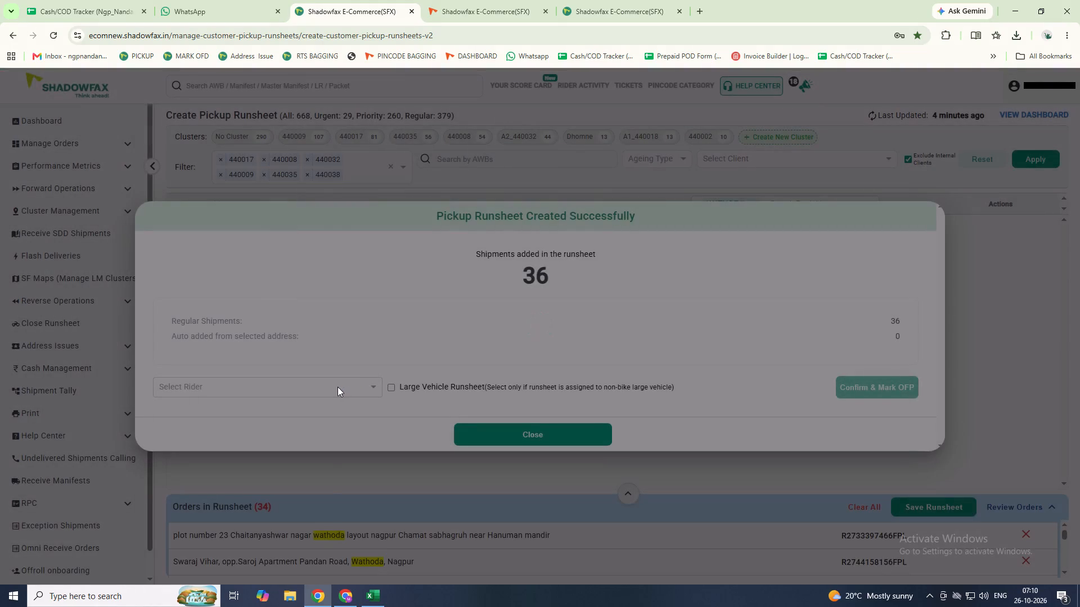
Open the rider selection for the newly created pickup runsheet.
click(321, 388)
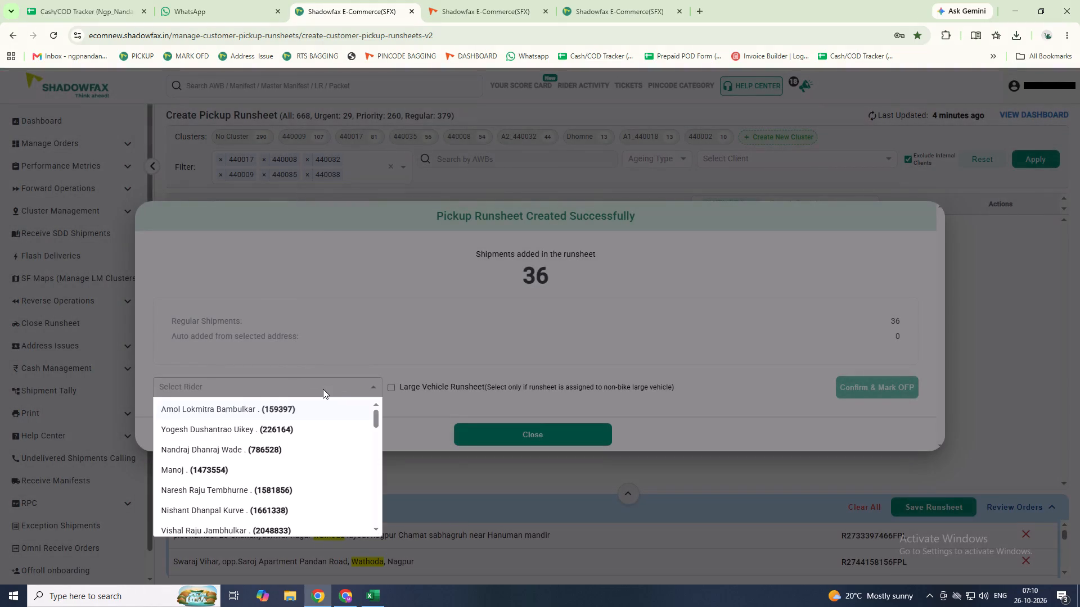
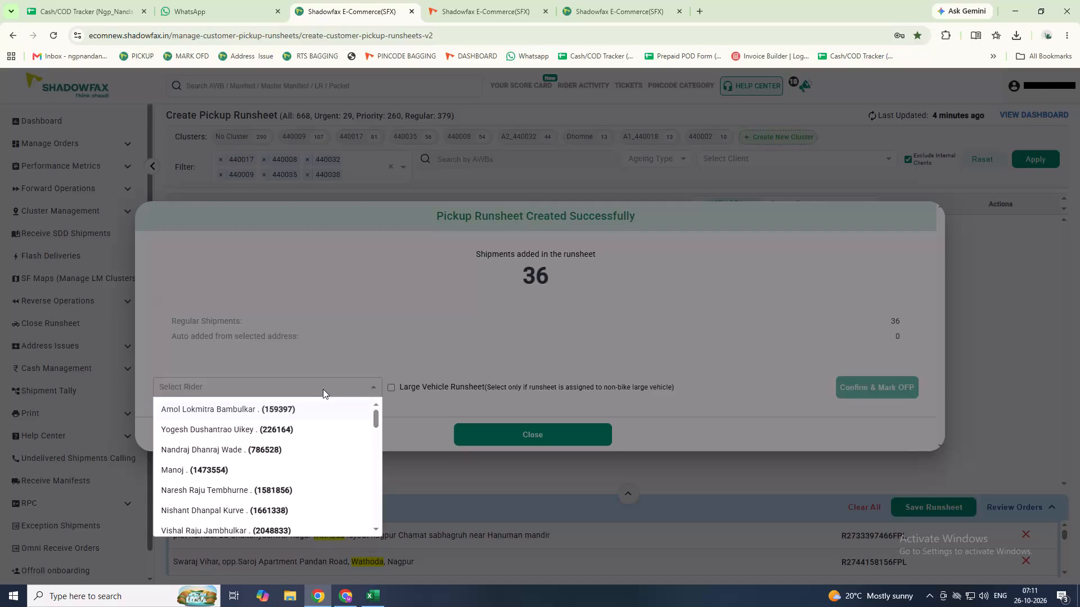
Assign the newly created pickup runsheet to rider Dhomne, mark it OFP and finish its creation.
text(DHOM)
key(Return)
key(Tab)
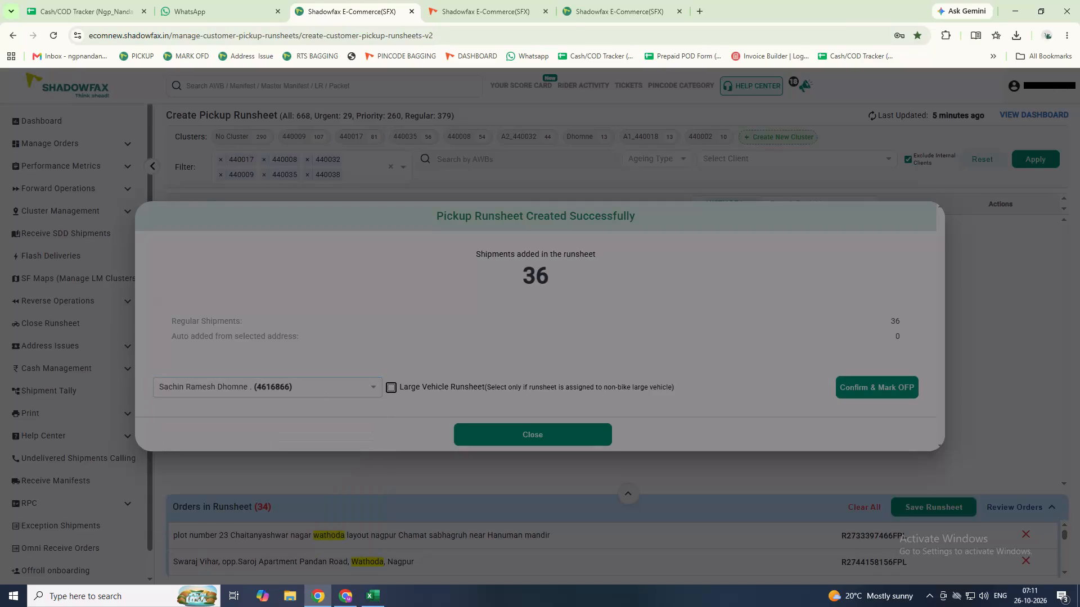
key(Tab)
key(Return)
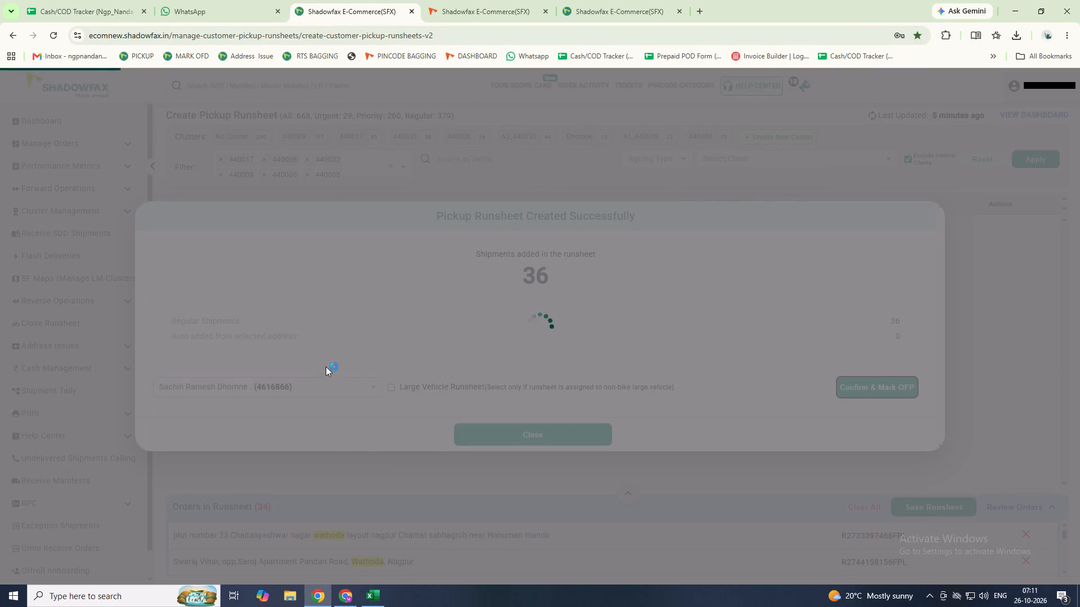
click(538, 436)
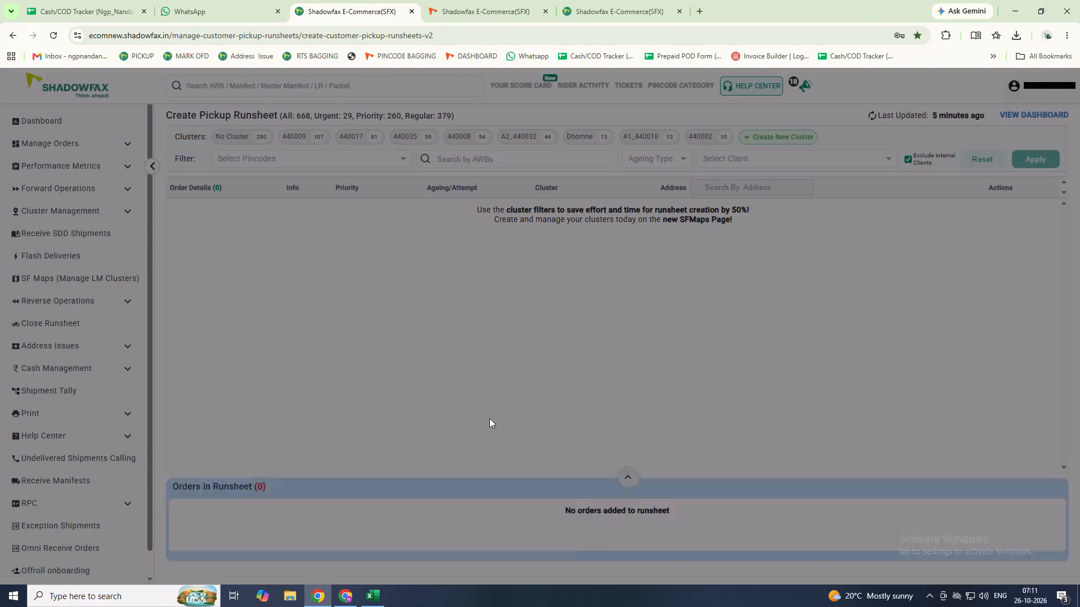
Refresh the pickup order list and show only the orders in cluster 440009.
triple_click(871, 115)
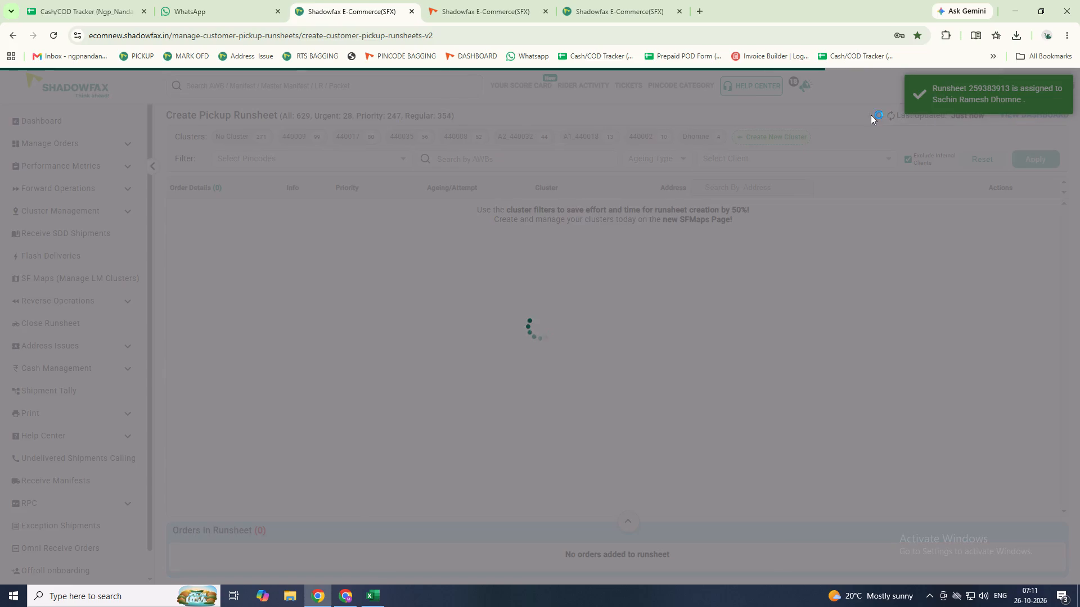
scroll(582, 188, up, 1)
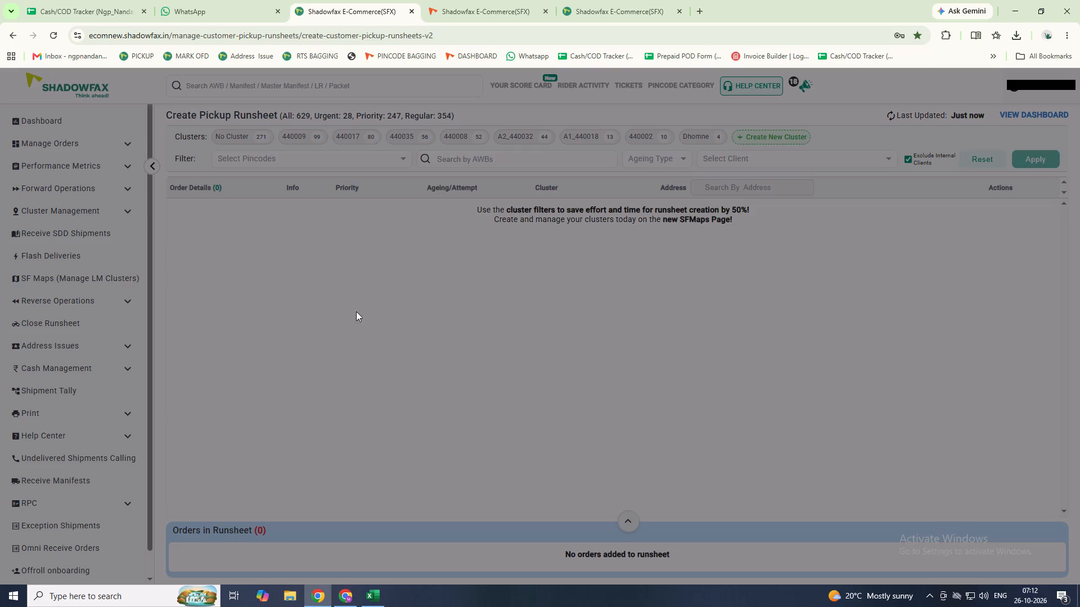
click(893, 114)
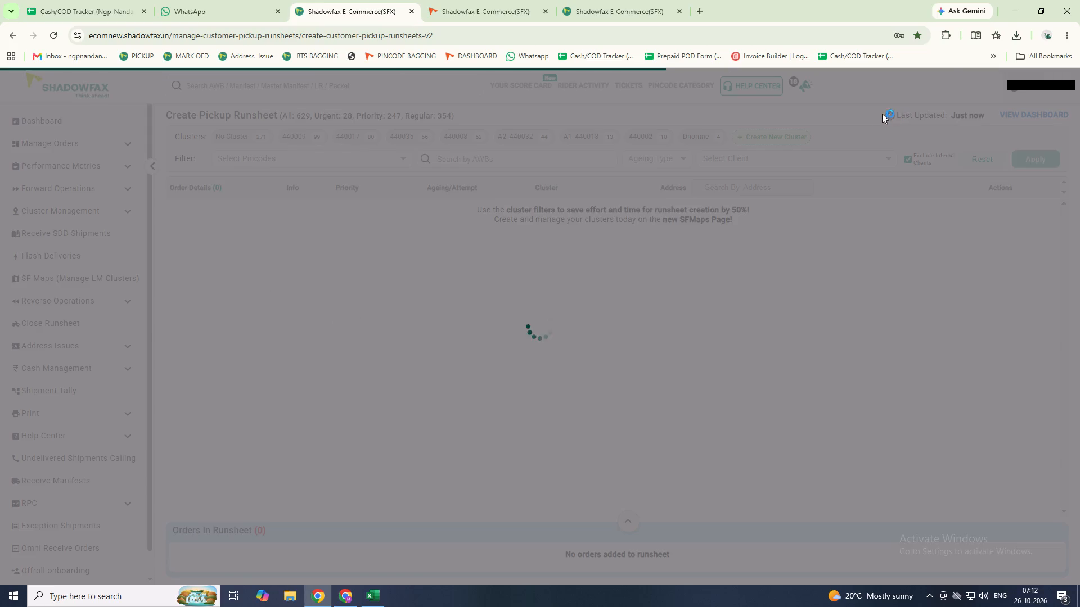
click(309, 135)
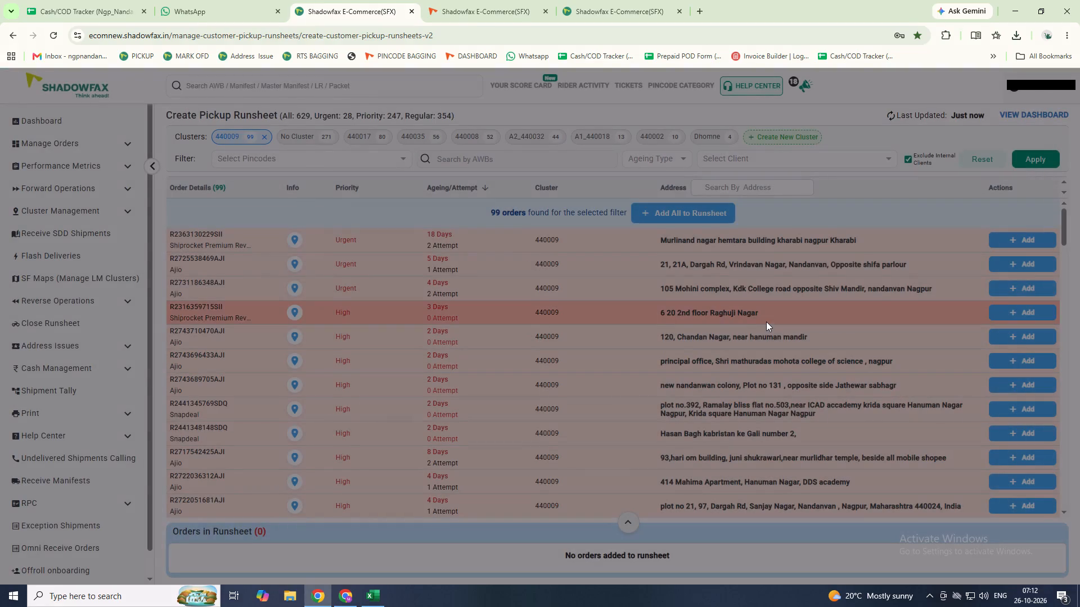
scroll(894, 308, down, 20)
scroll(894, 308, down, 16)
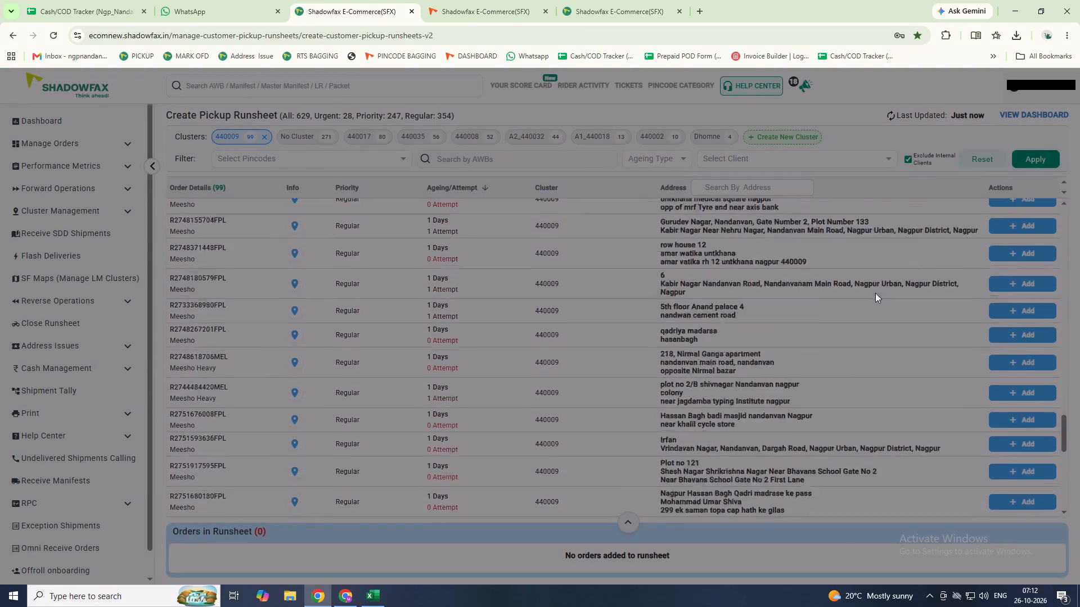
scroll(875, 293, down, 14)
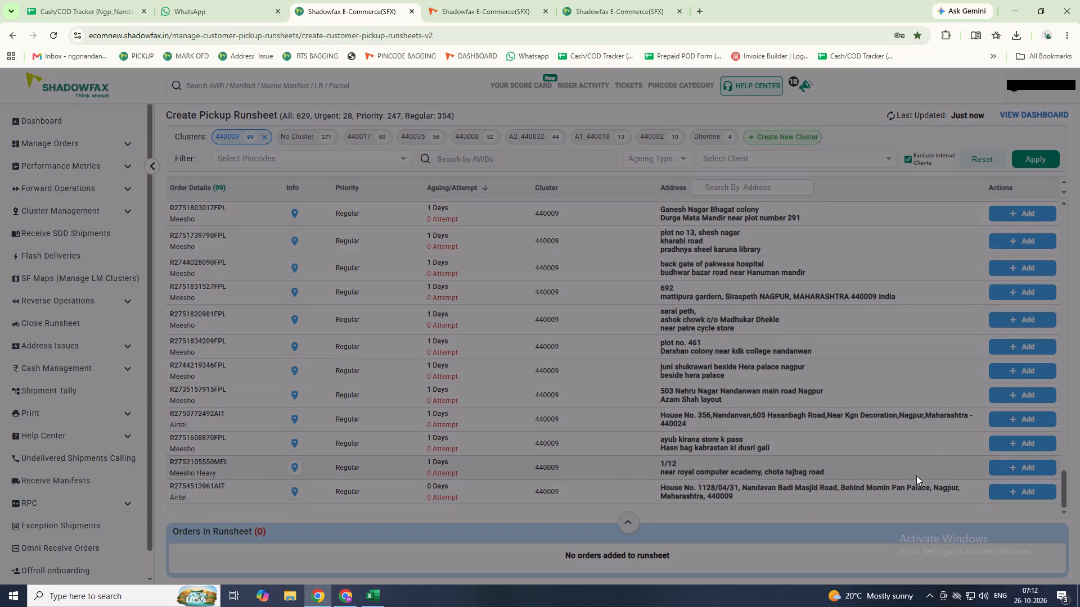
click(1021, 467)
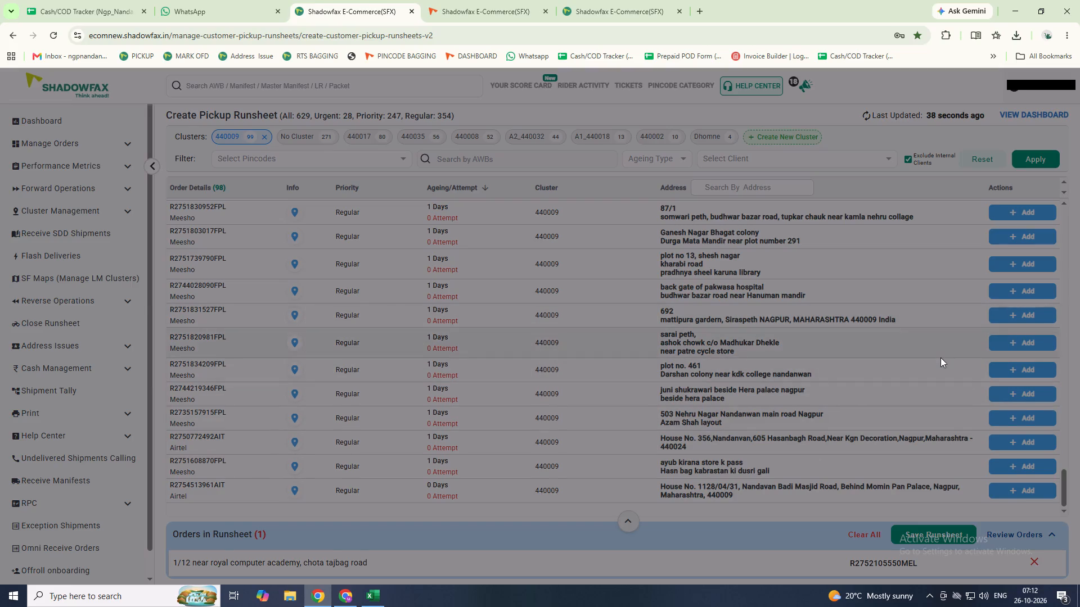
scroll(939, 365, up, 2)
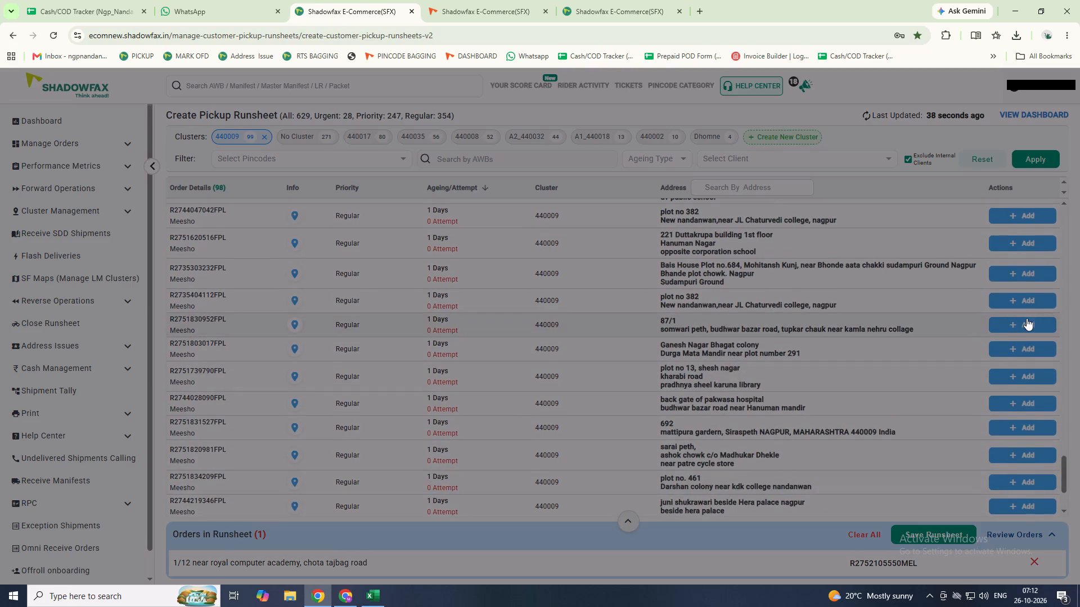
click(1018, 323)
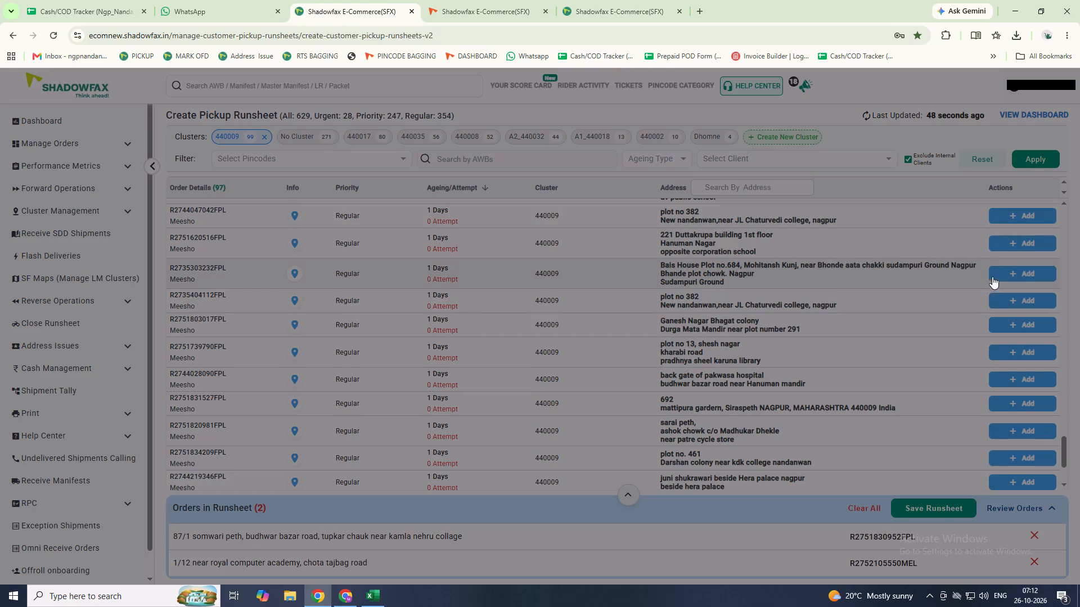
click(1021, 272)
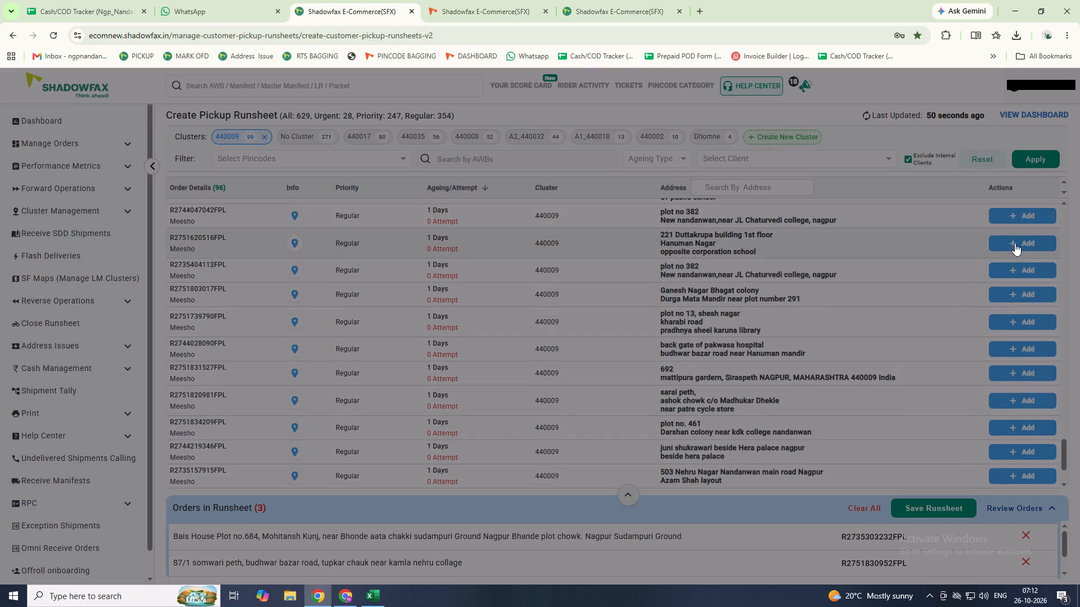
click(1016, 241)
Examine the addresses of the remaining regular-priority orders in cluster 440009 for further pickups that suit this runsheet.
scroll(953, 329, up, 1)
scroll(857, 321, up, 2)
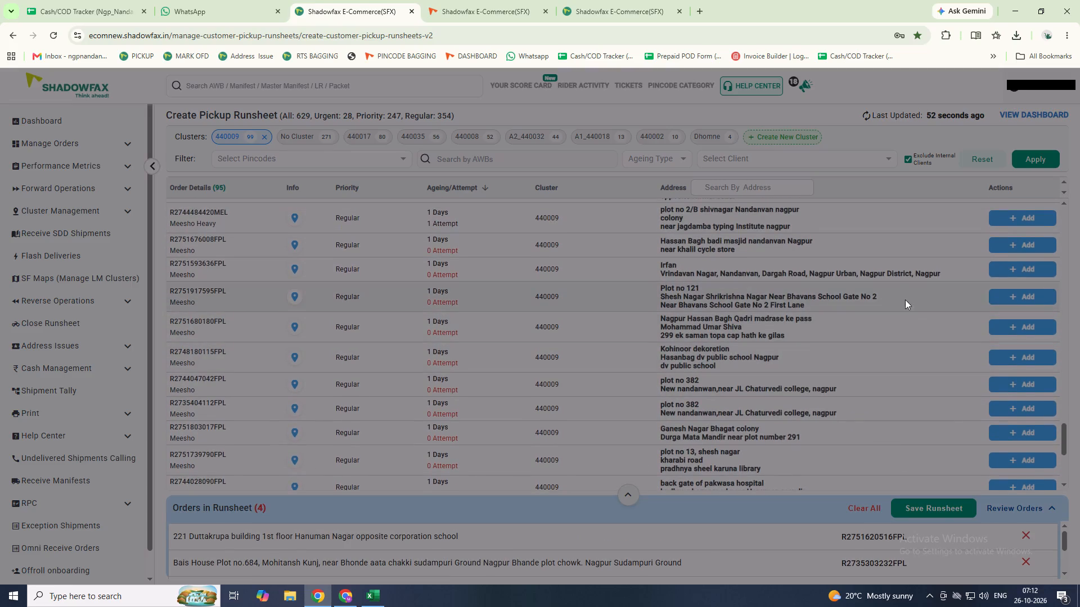
scroll(917, 300, up, 3)
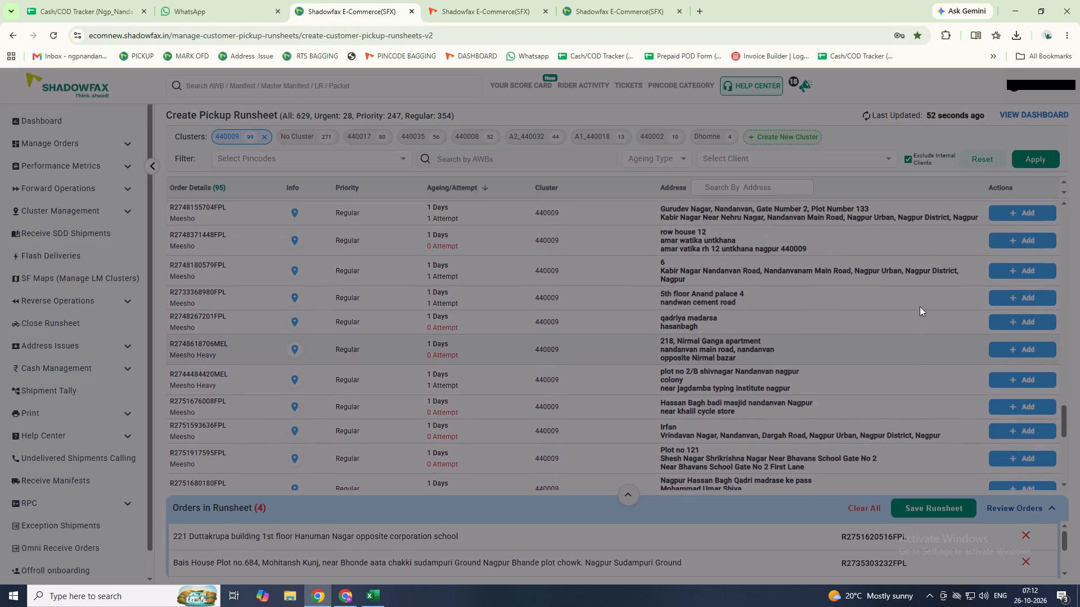
scroll(909, 329, up, 1)
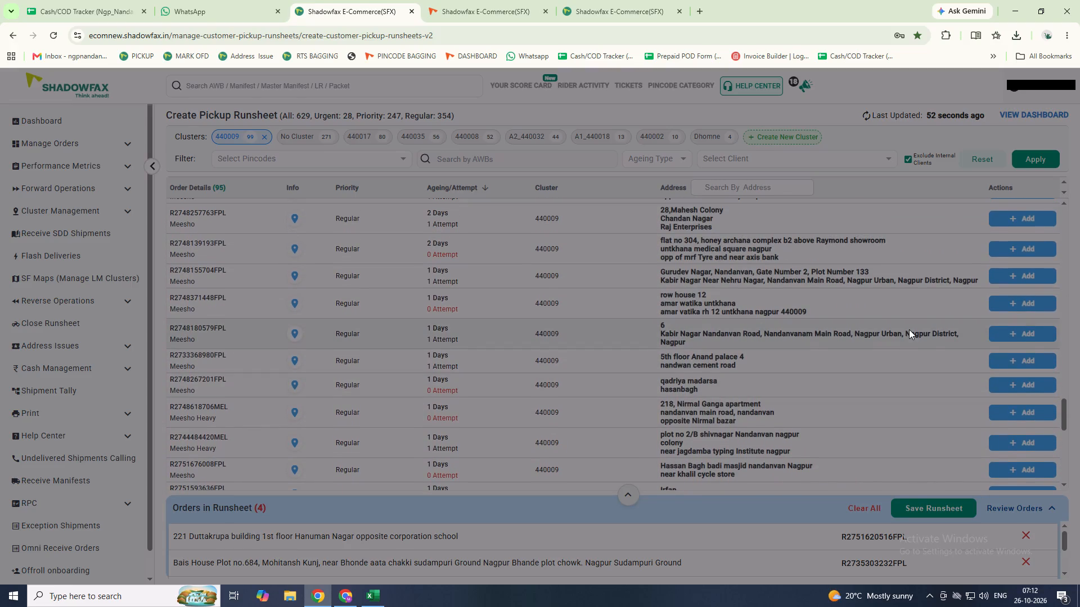
scroll(908, 329, up, 1)
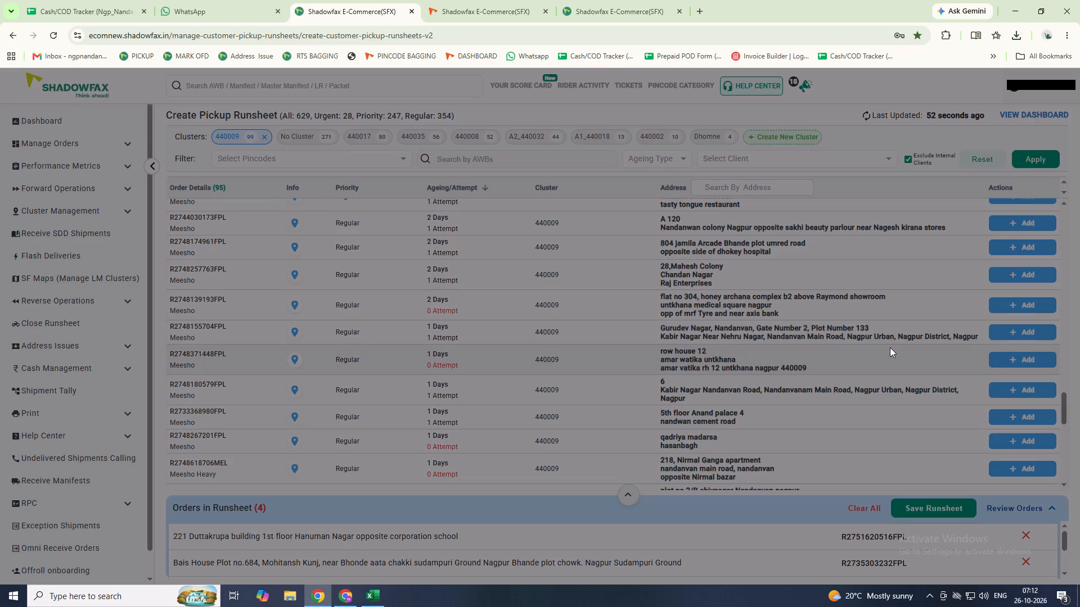
scroll(856, 350, up, 1)
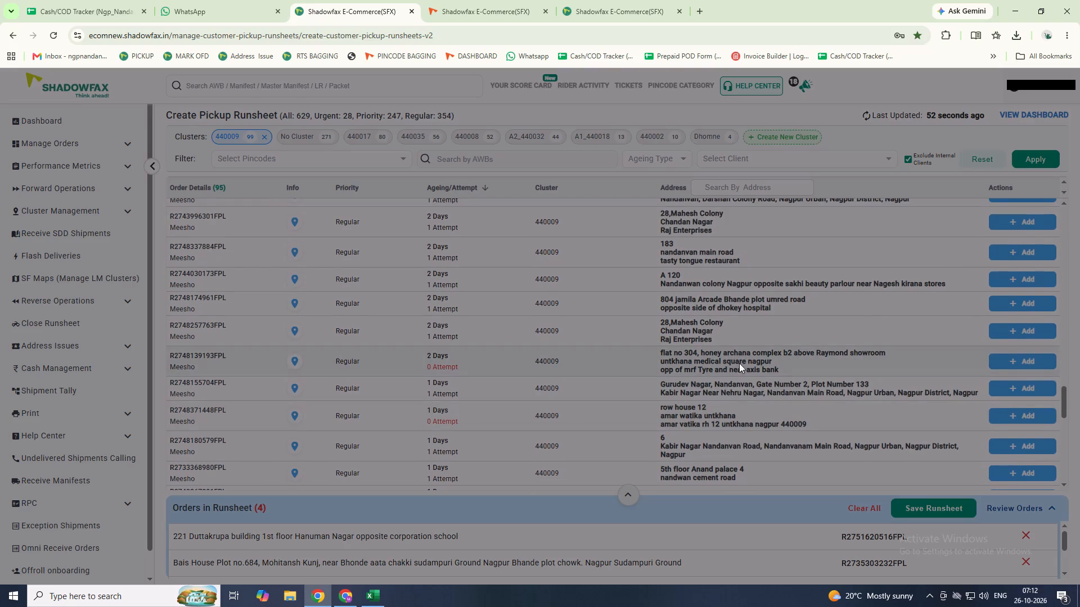
scroll(780, 438, up, 2)
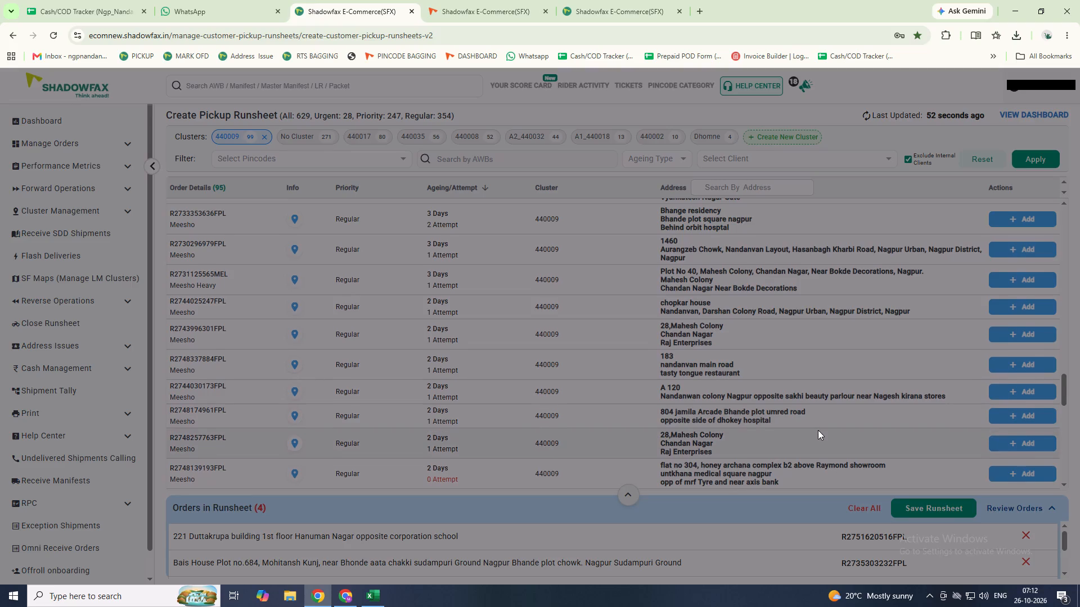
scroll(818, 430, up, 1)
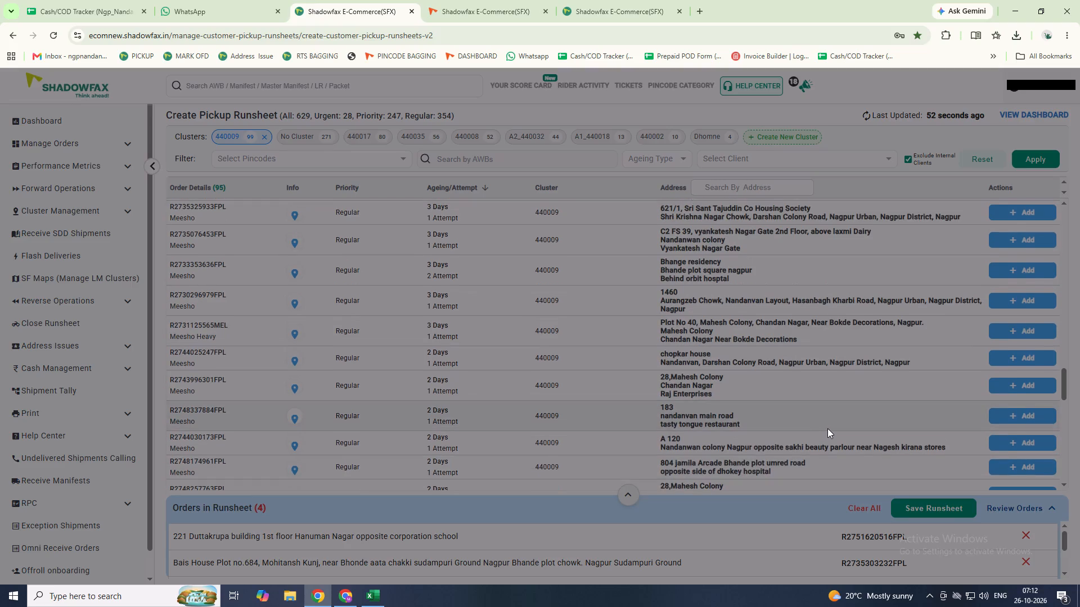
scroll(828, 428, up, 3)
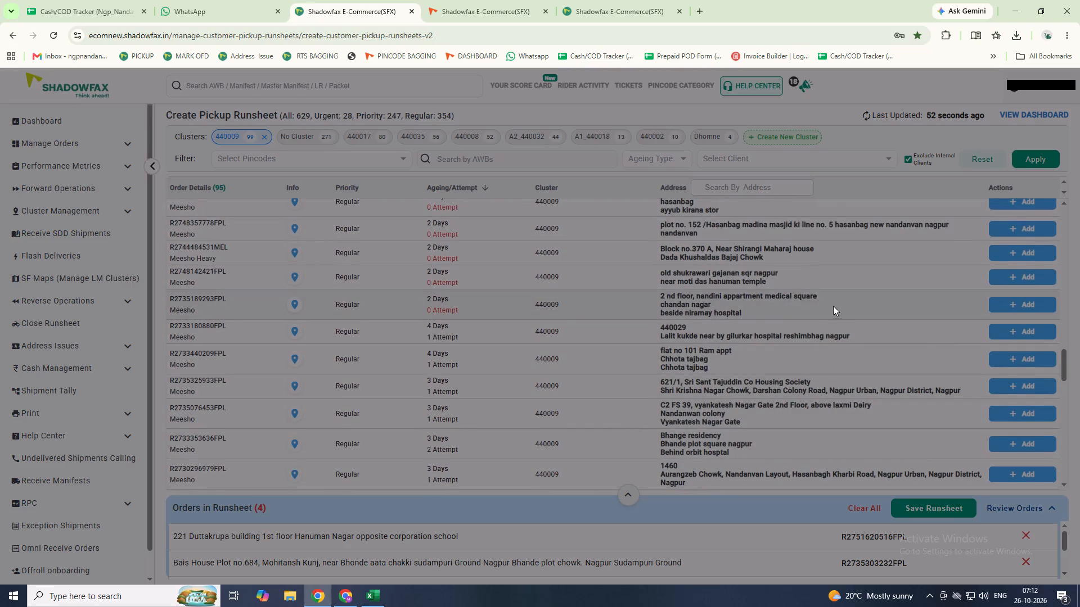
scroll(836, 307, up, 2)
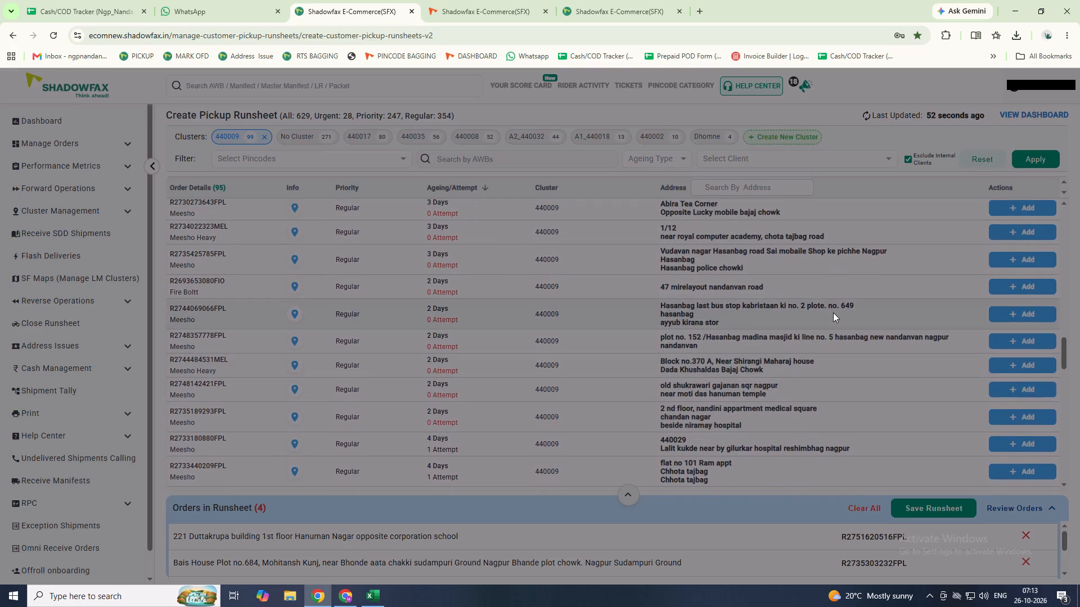
scroll(833, 312, up, 2)
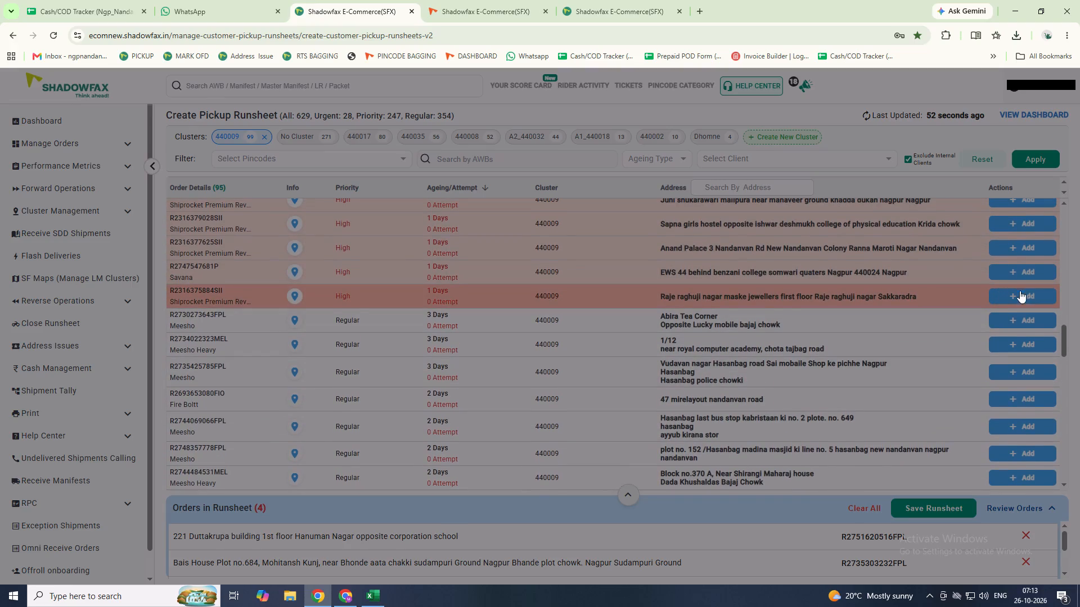
click(1027, 294)
click(1023, 271)
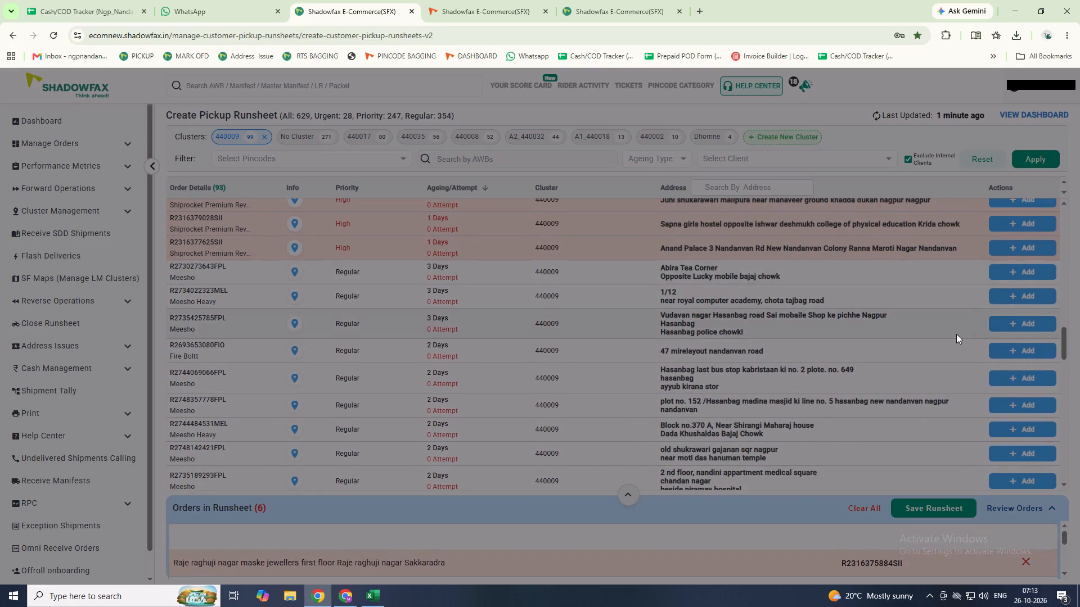
scroll(956, 334, up, 1)
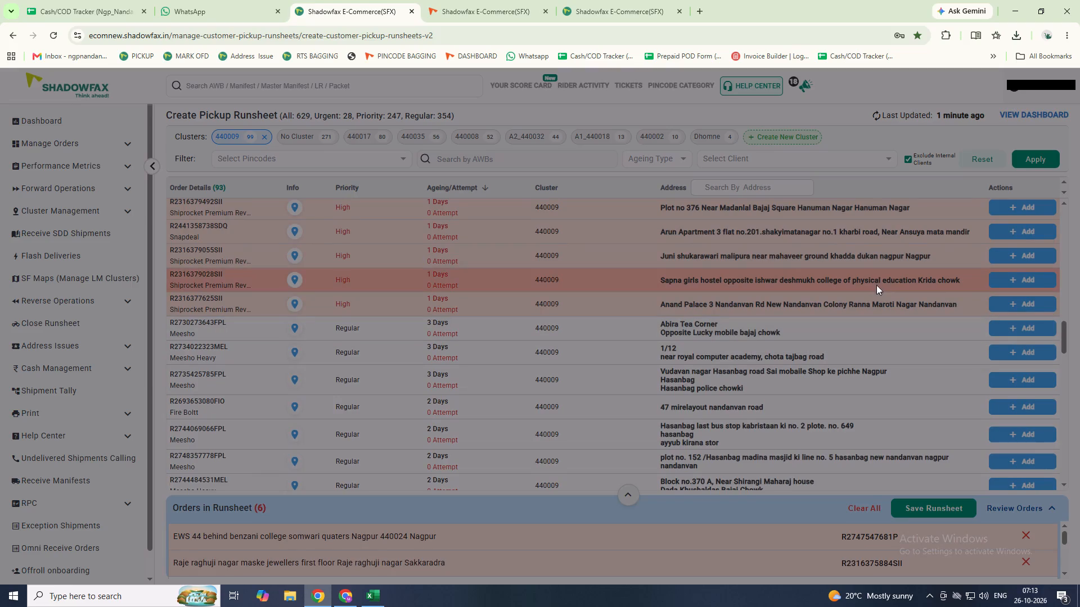
click(1018, 277)
scroll(863, 322, up, 1)
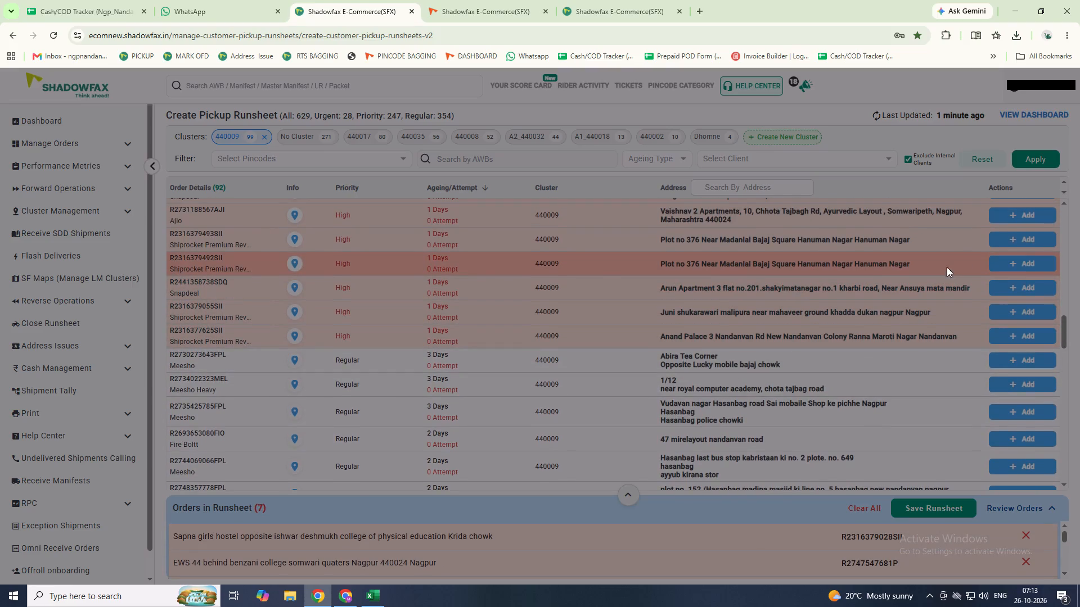
click(1021, 235)
click(1021, 237)
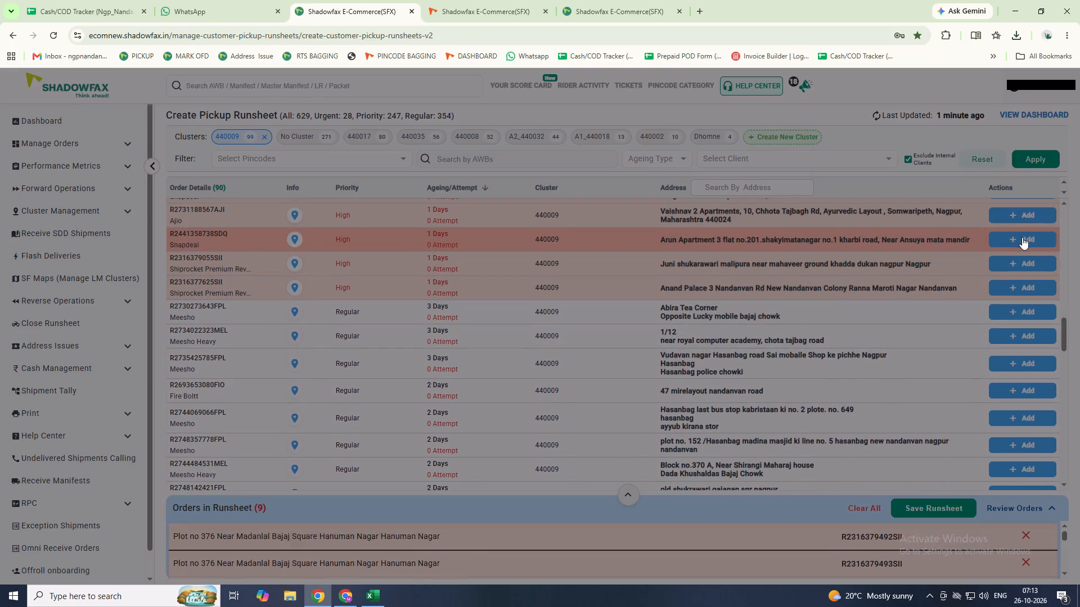
scroll(862, 373, up, 1)
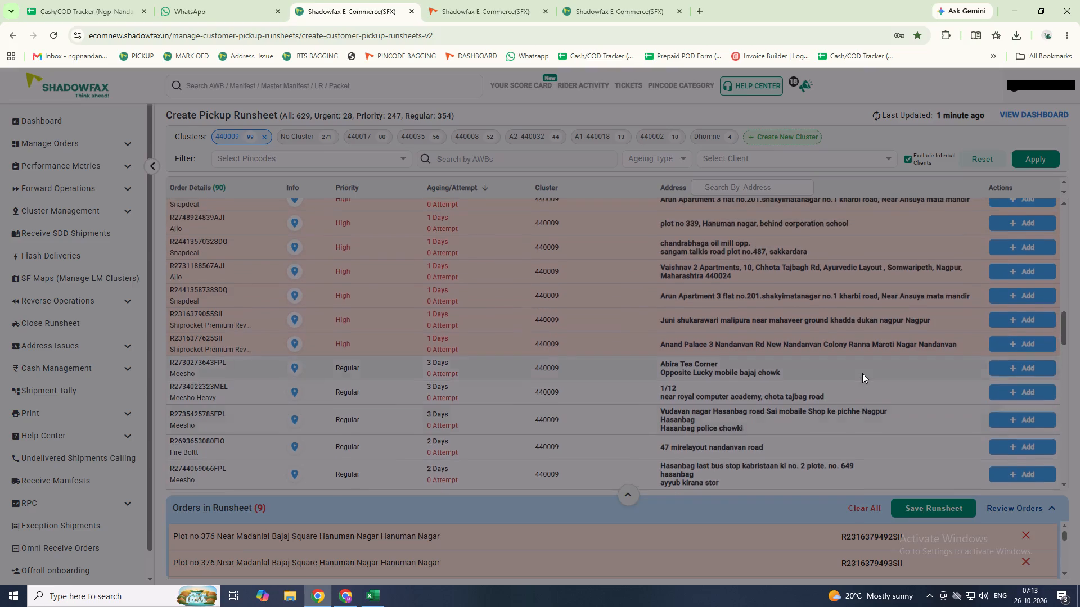
scroll(862, 373, up, 1)
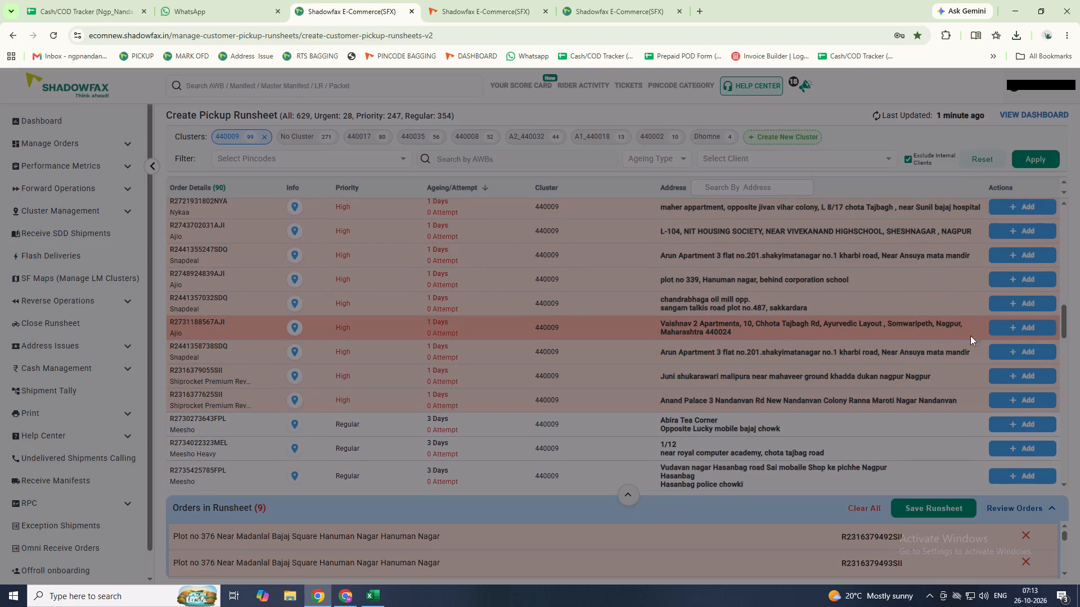
click(1024, 322)
scroll(783, 306, up, 1)
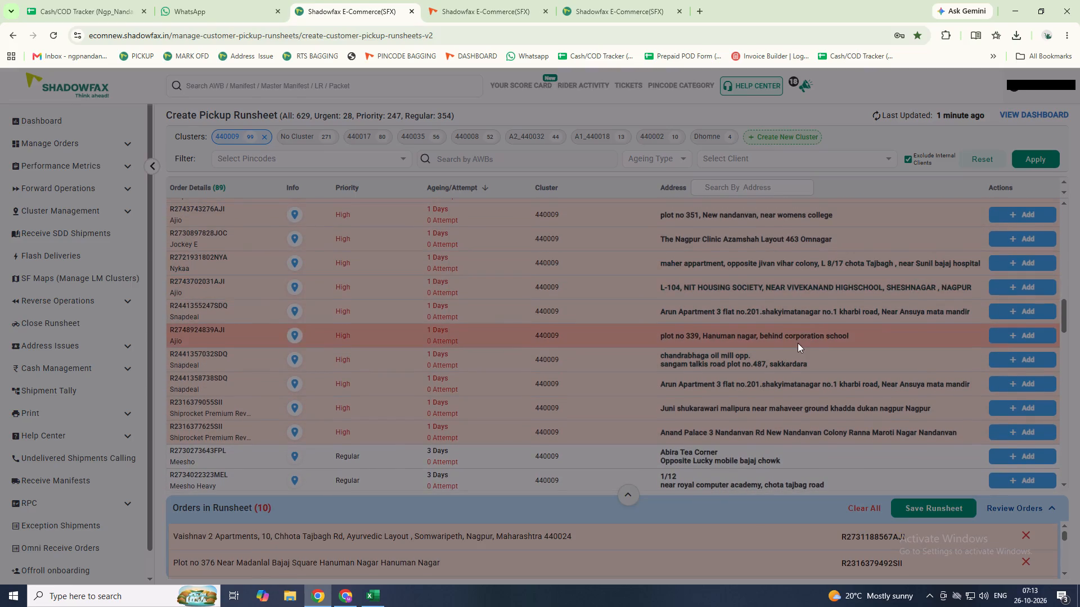
scroll(798, 343, up, 1)
click(1022, 315)
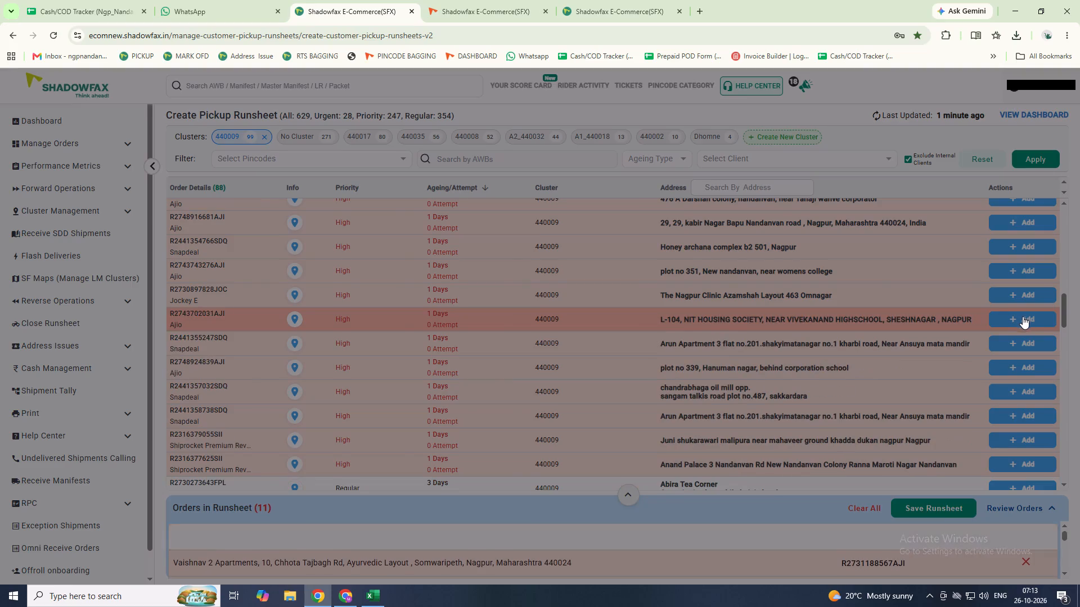
scroll(807, 357, up, 1)
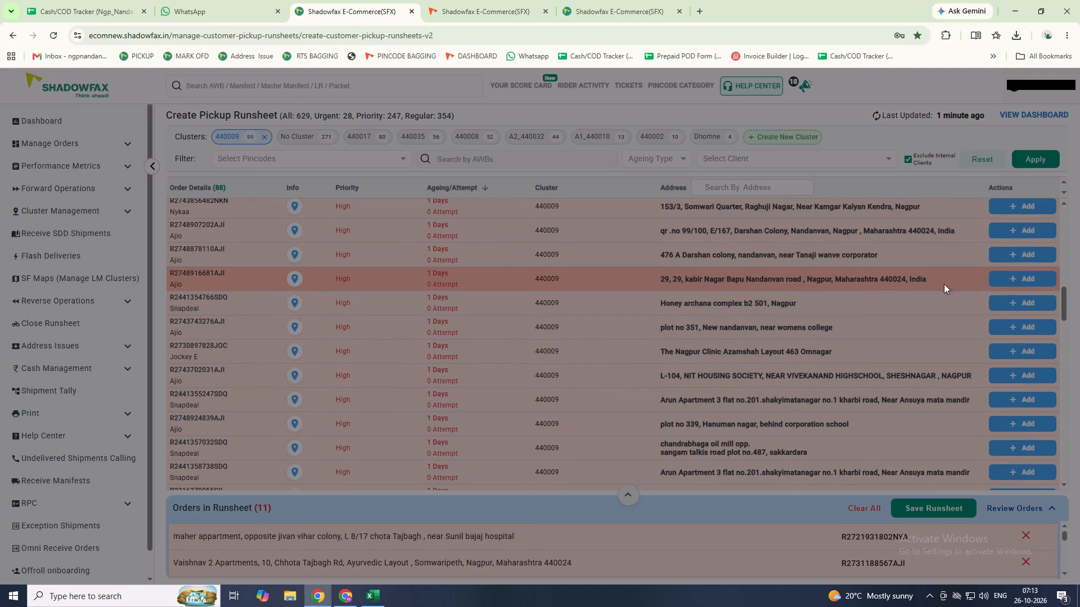
scroll(855, 311, up, 2)
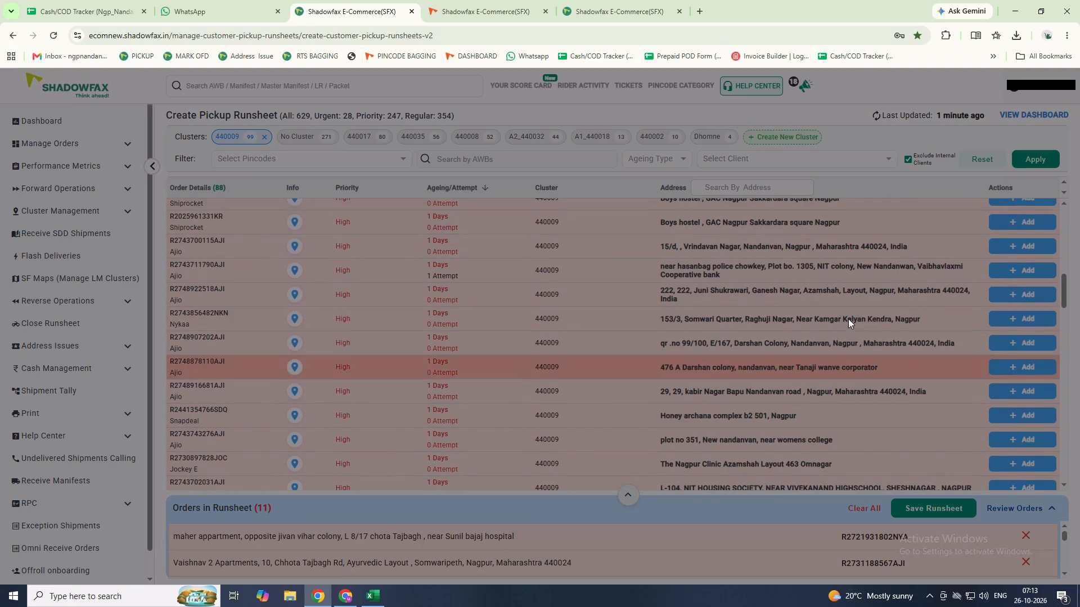
click(1011, 318)
scroll(816, 326, up, 1)
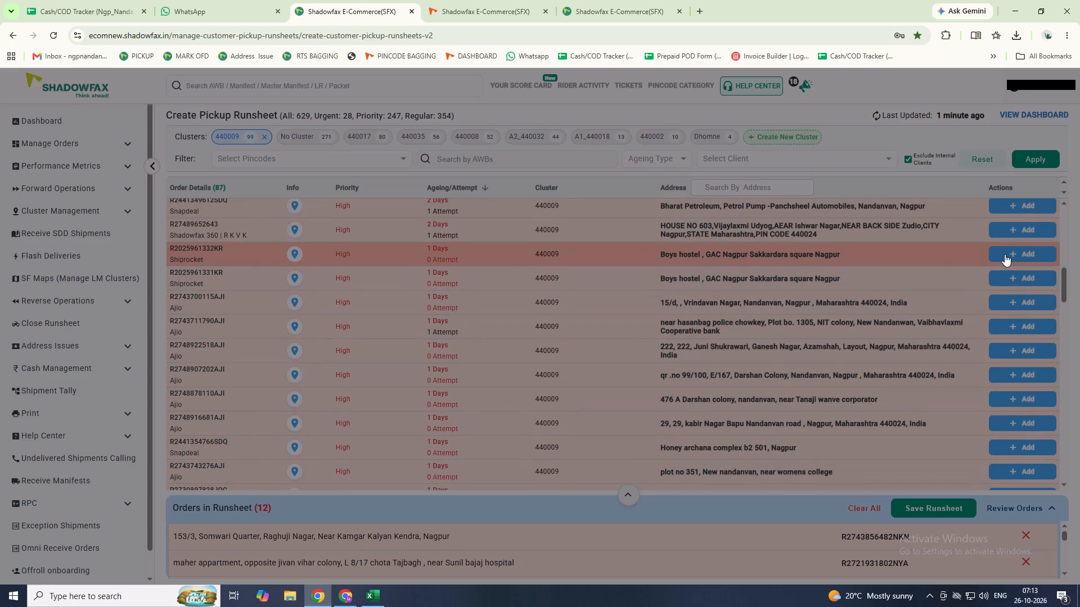
click(1006, 254)
click(1009, 256)
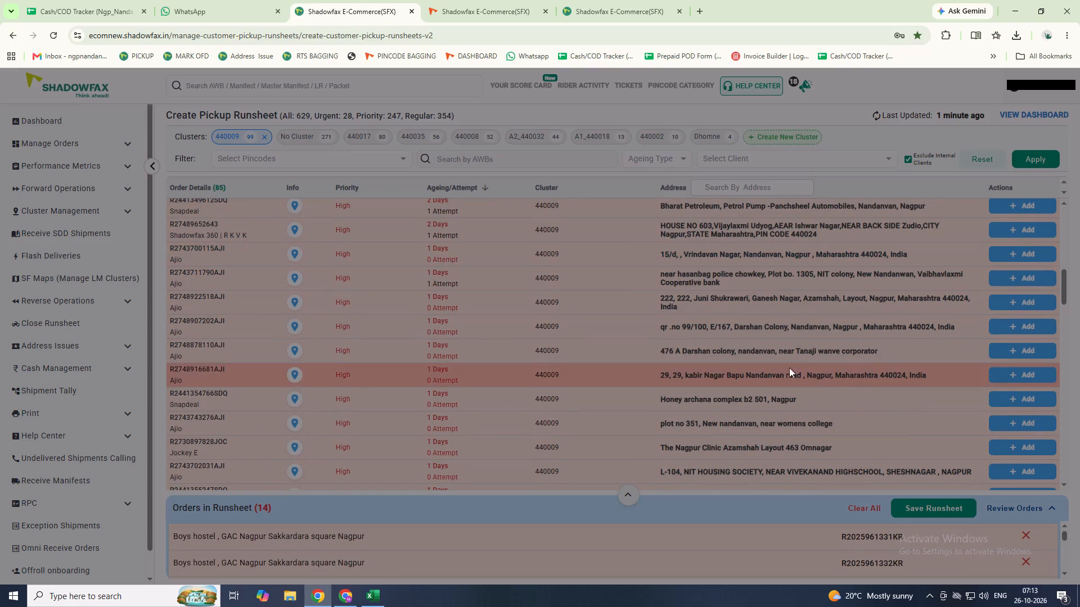
scroll(780, 373, up, 2)
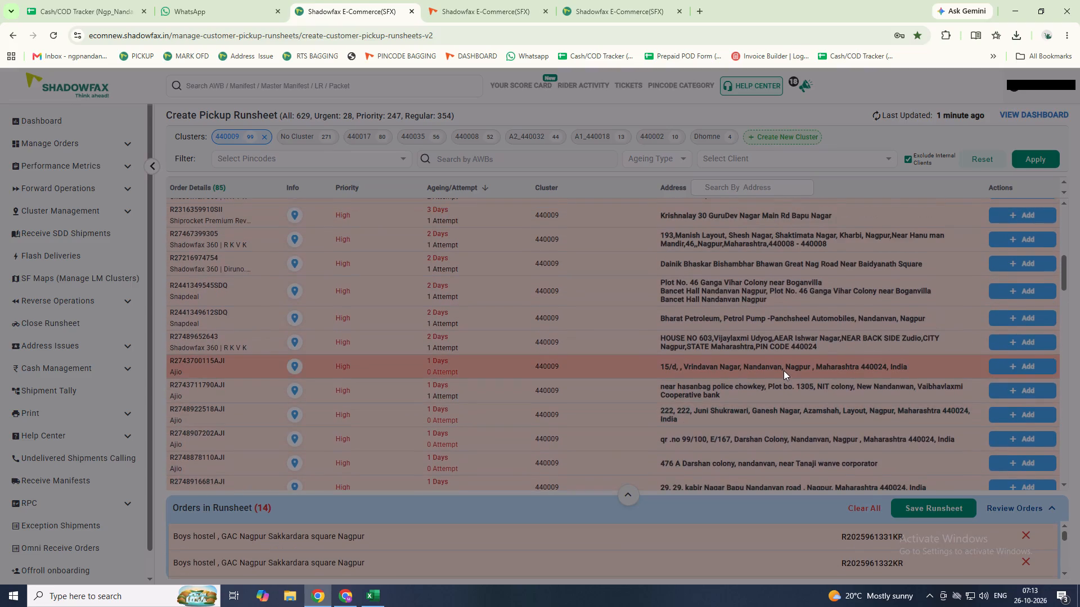
scroll(784, 370, up, 3)
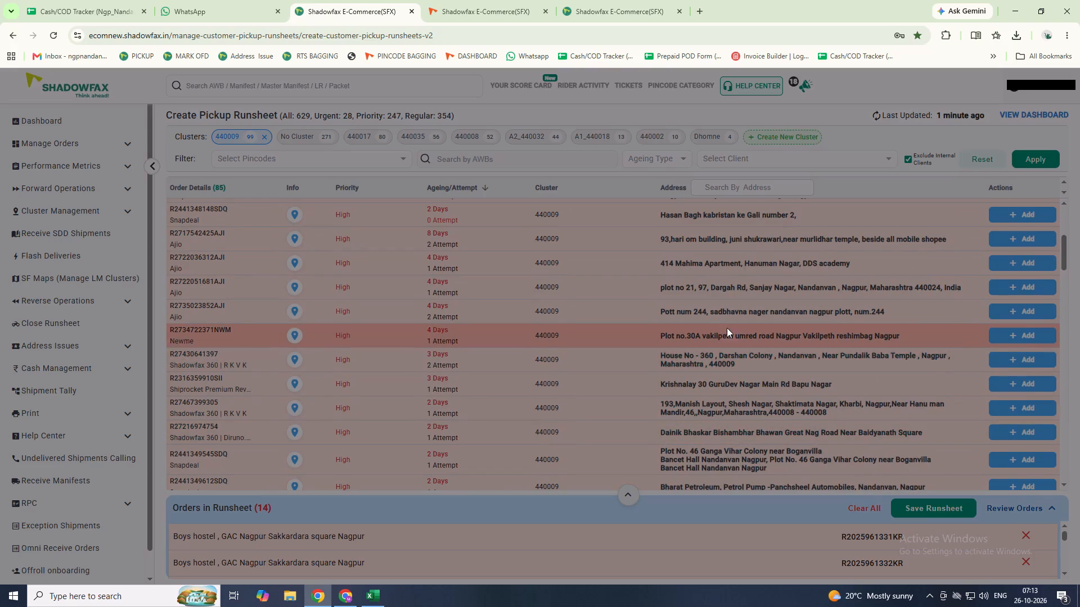
scroll(780, 352, up, 1)
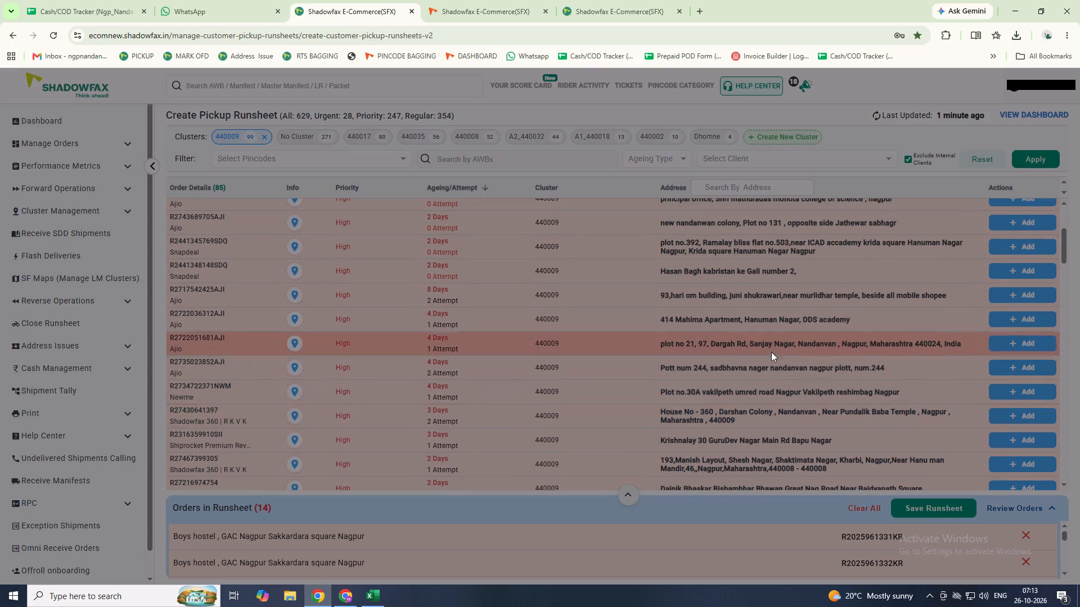
click(1007, 316)
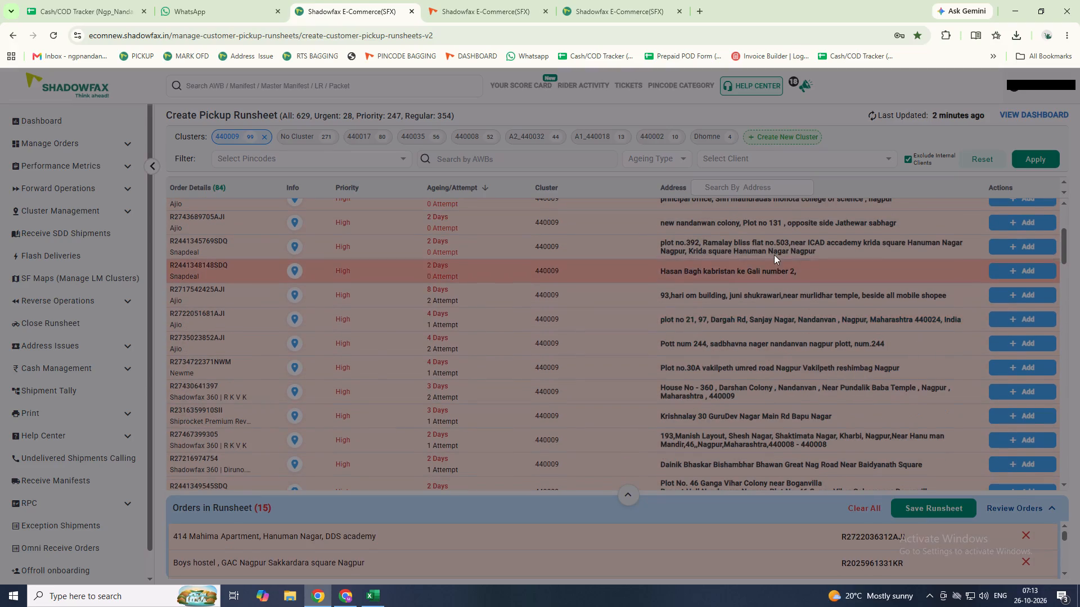
scroll(822, 360, up, 1)
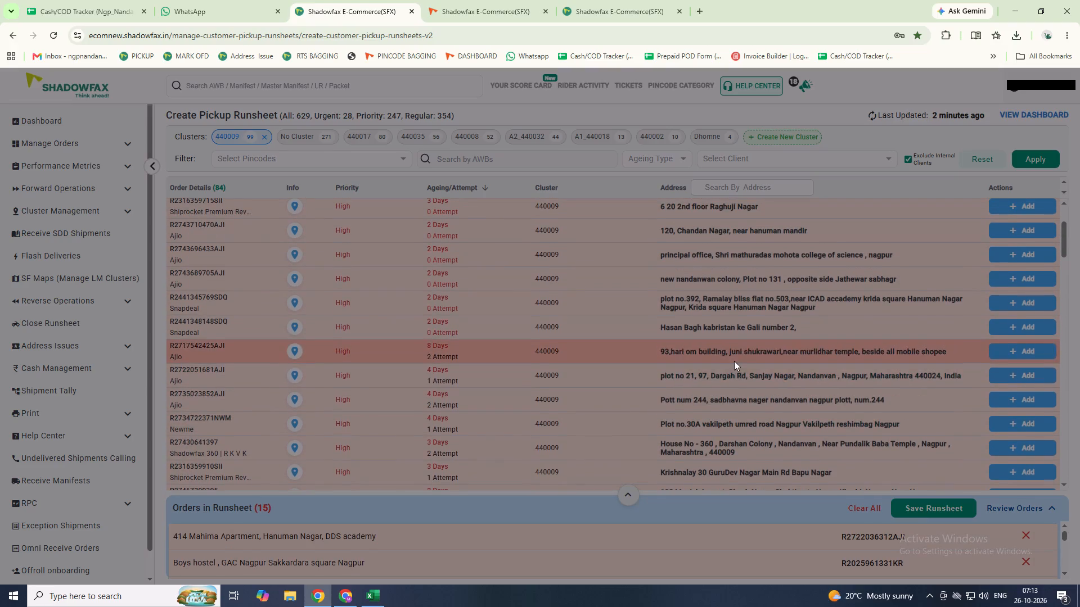
scroll(734, 361, up, 1)
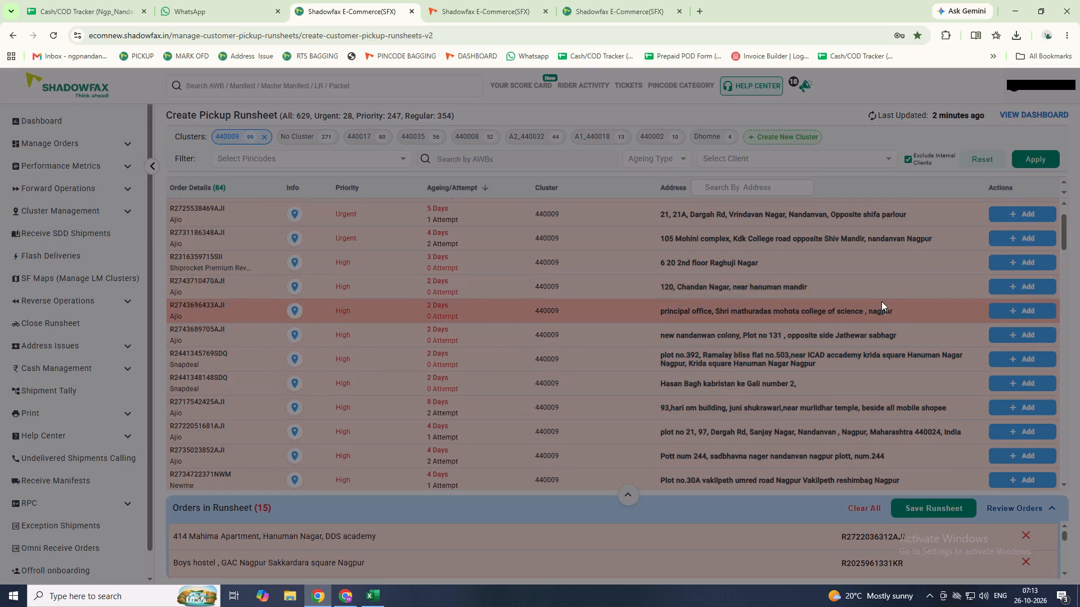
click(1021, 259)
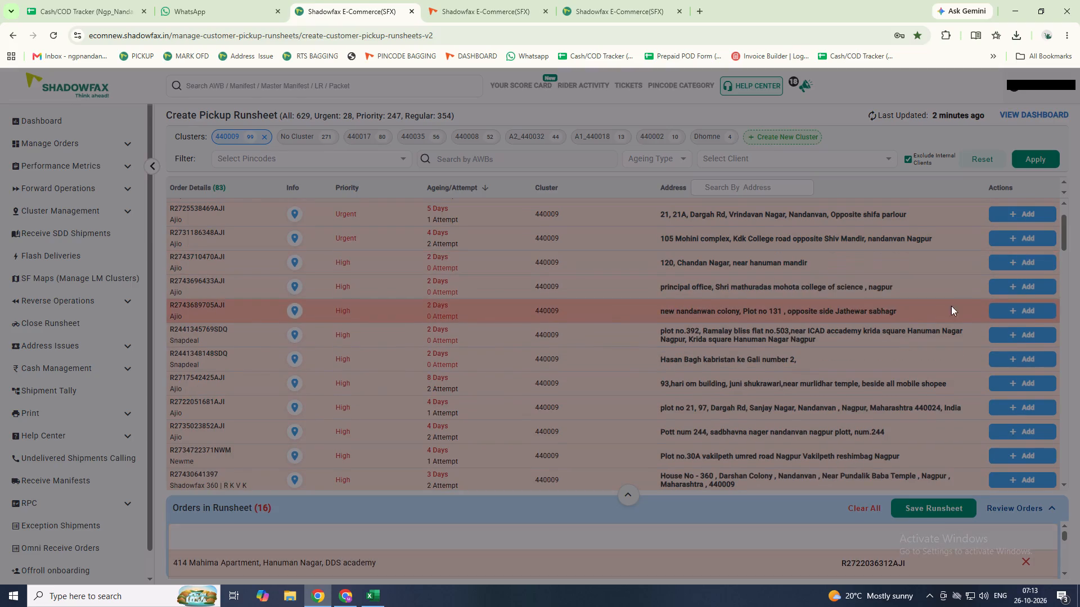
scroll(928, 312, up, 2)
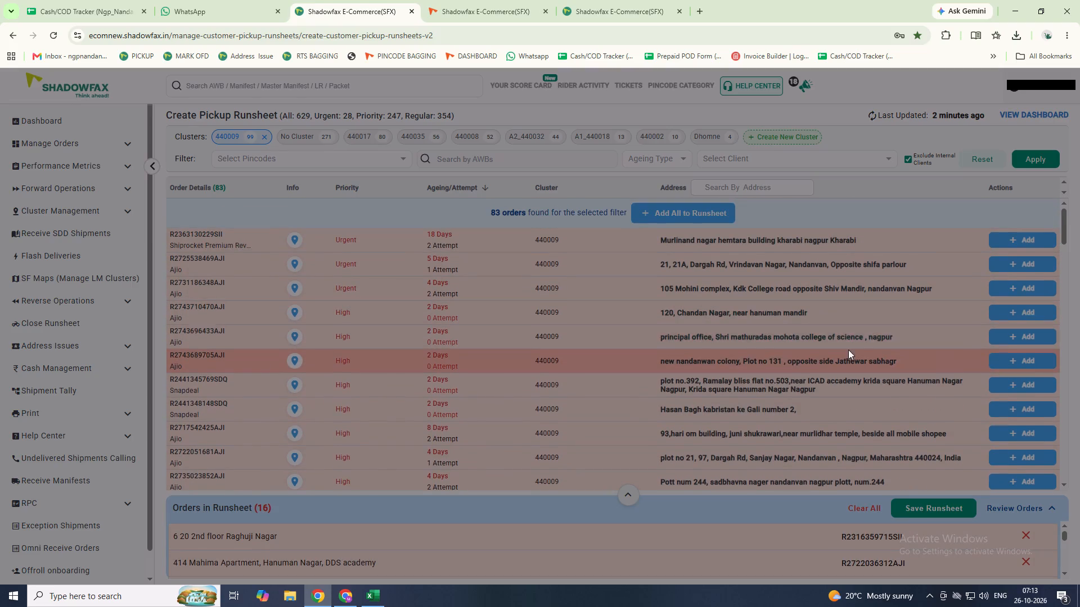
click(1021, 333)
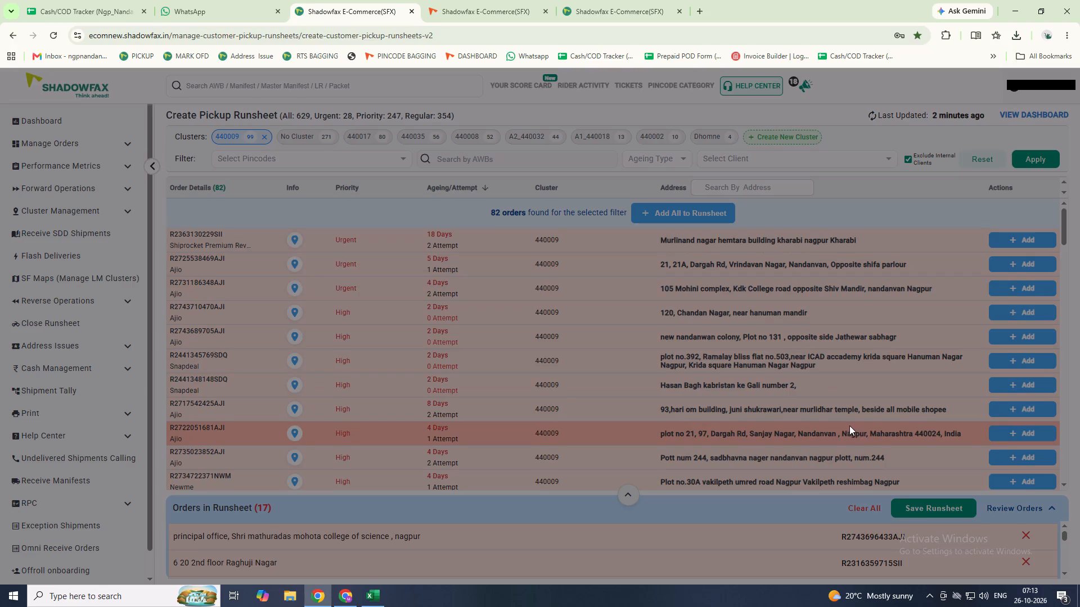
Save the runsheet together with the preselected same-route orders, leaving the urgent suggestions out.
scroll(821, 282, down, 17)
scroll(824, 289, down, 8)
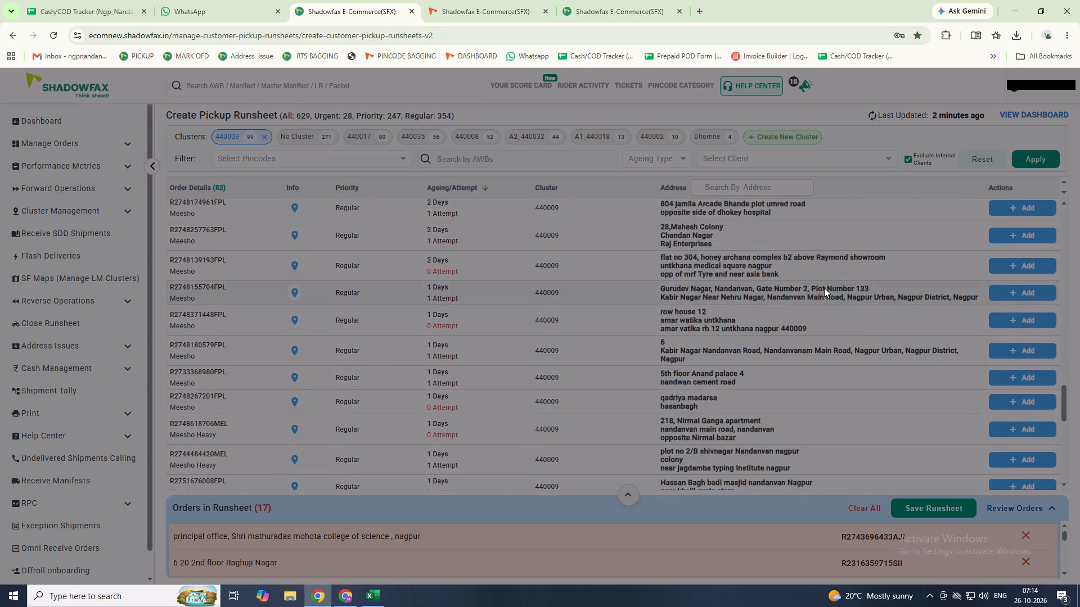
scroll(828, 285, down, 20)
scroll(828, 285, down, 5)
click(922, 513)
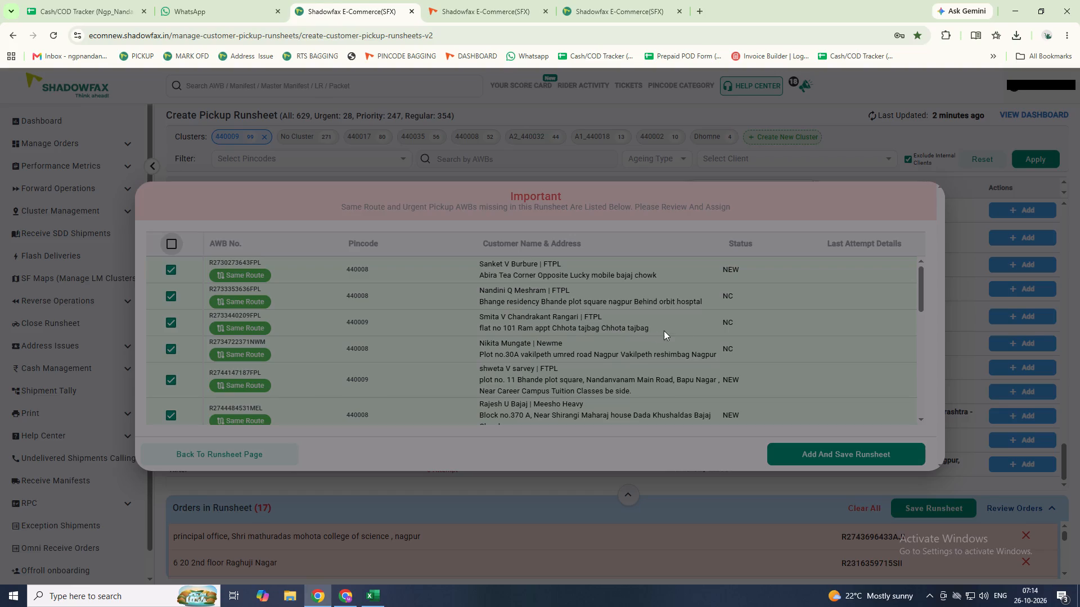
scroll(694, 328, down, 1)
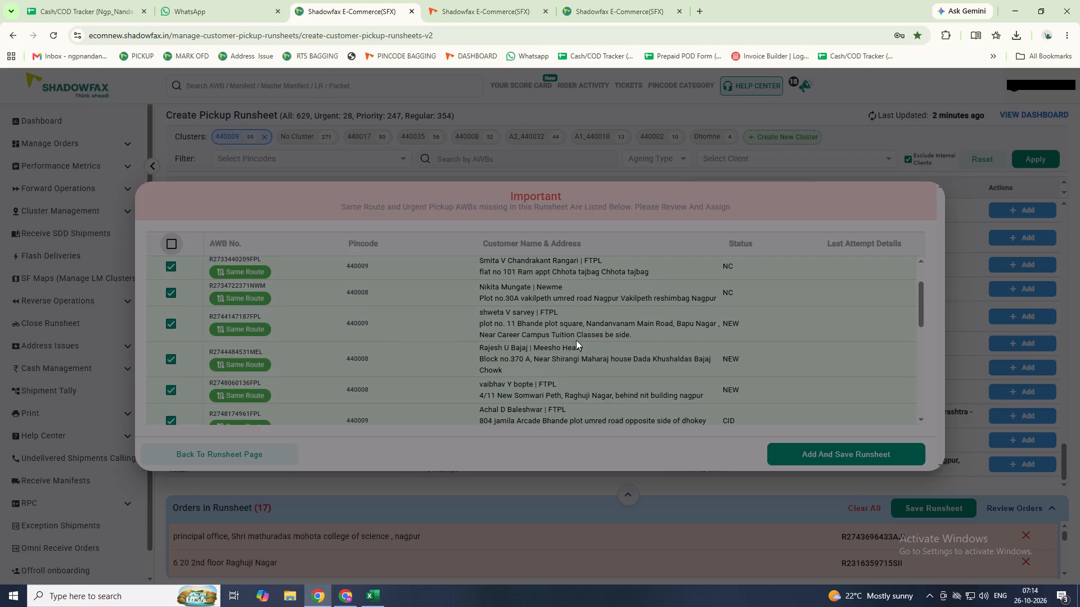
scroll(604, 339, down, 1)
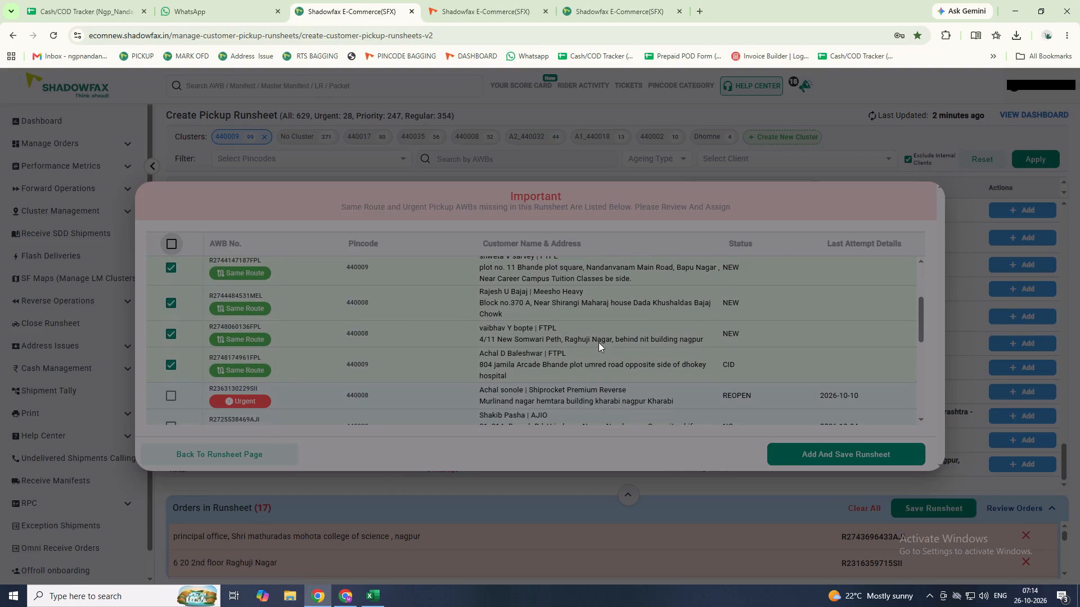
click(816, 466)
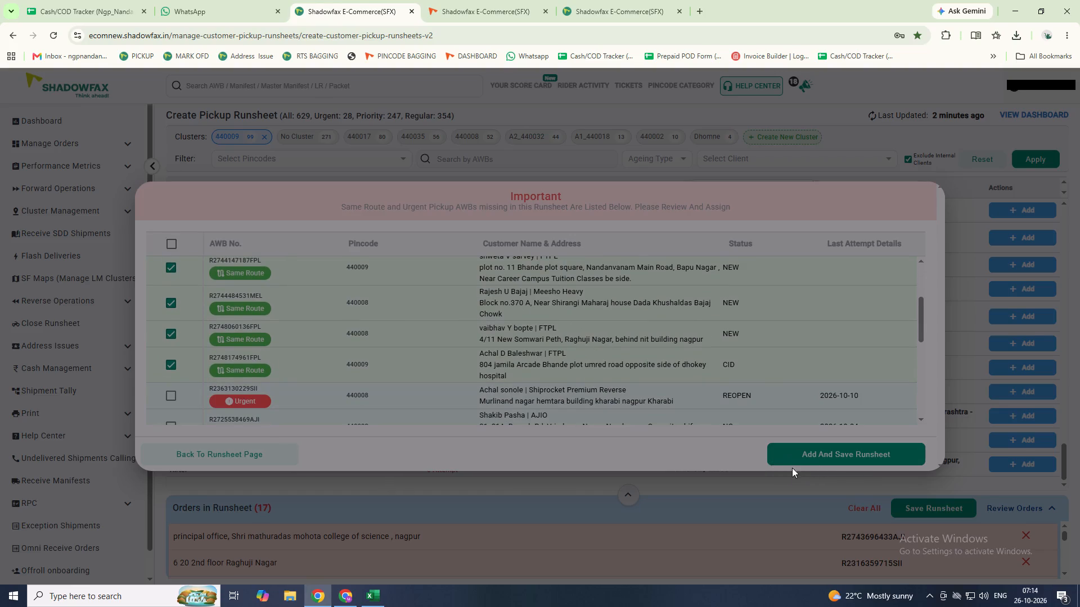
click(790, 459)
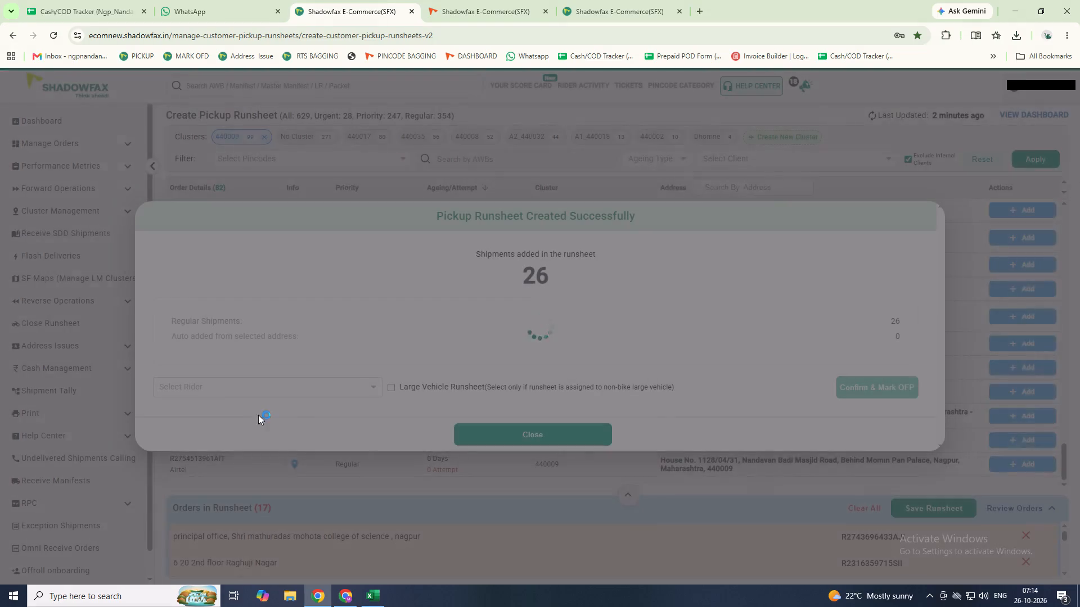
Assign the saved pickup runsheet to rider Zode, mark it OFP and close the creation summary.
click(309, 388)
text(ZODE)
key(Return)
key(Tab)
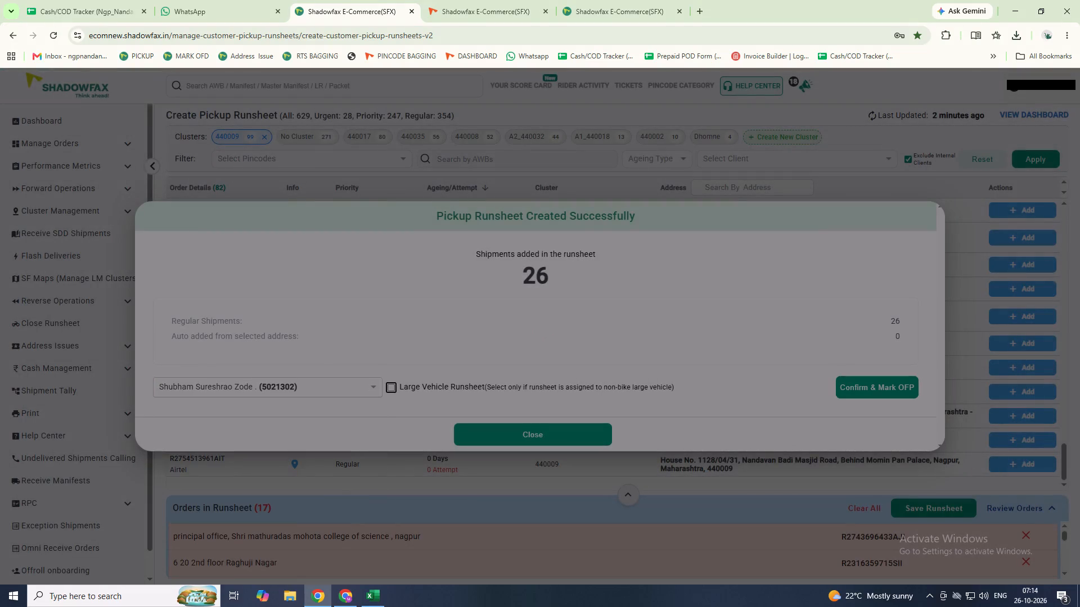
key(Tab)
key(Return)
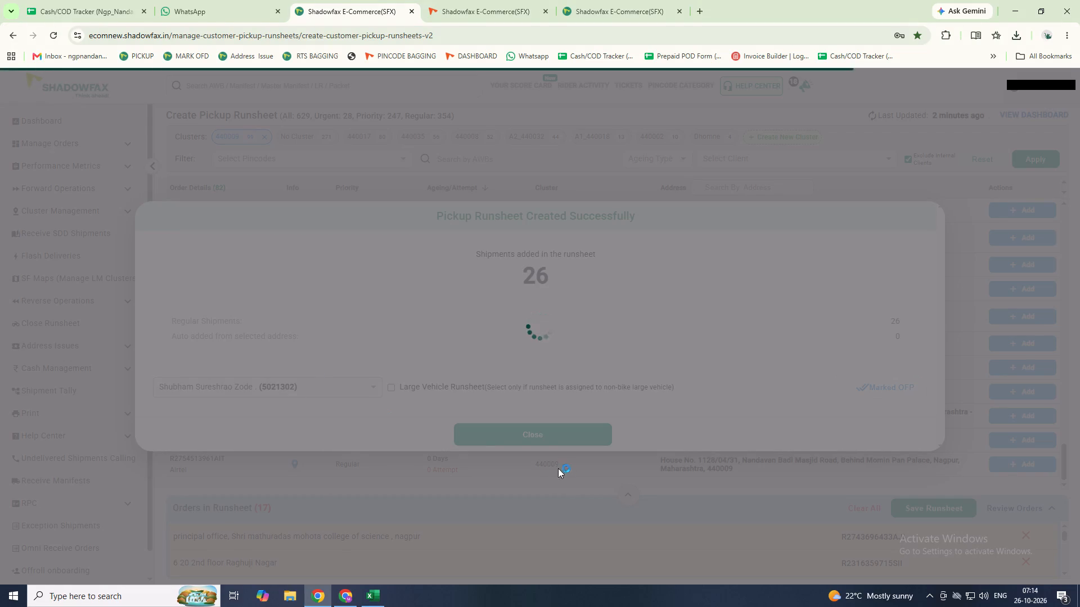
click(535, 437)
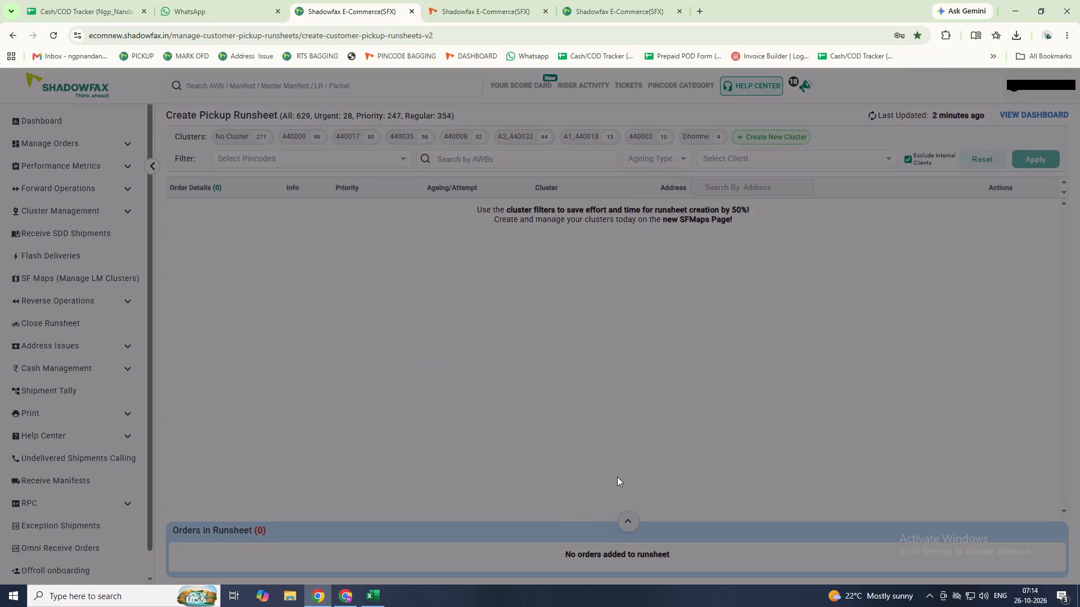
triple_click(871, 115)
click(306, 135)
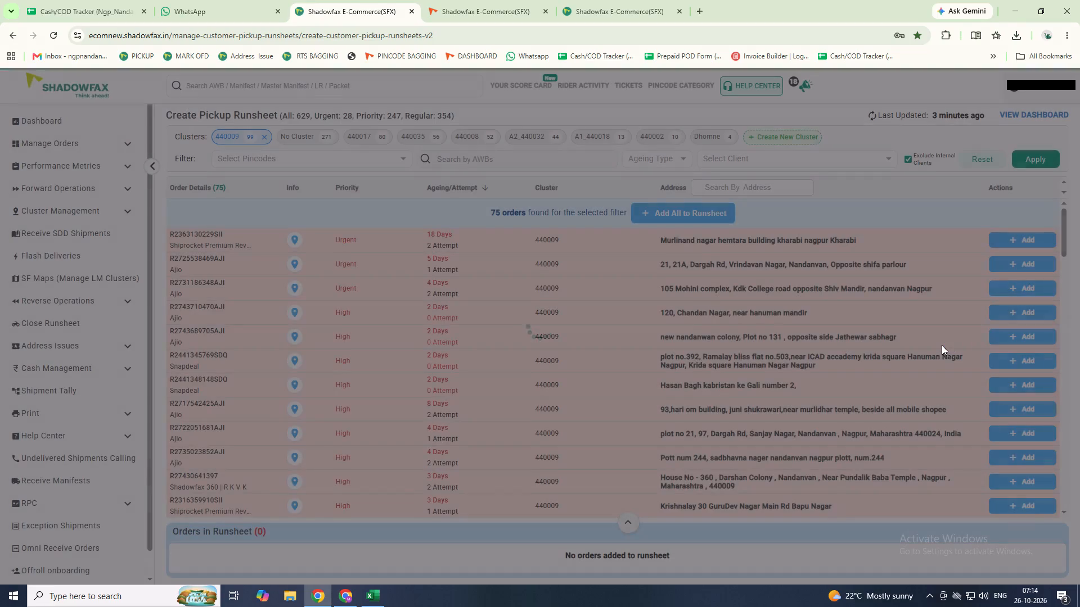
scroll(942, 345, down, 18)
scroll(943, 327, down, 14)
scroll(943, 325, down, 8)
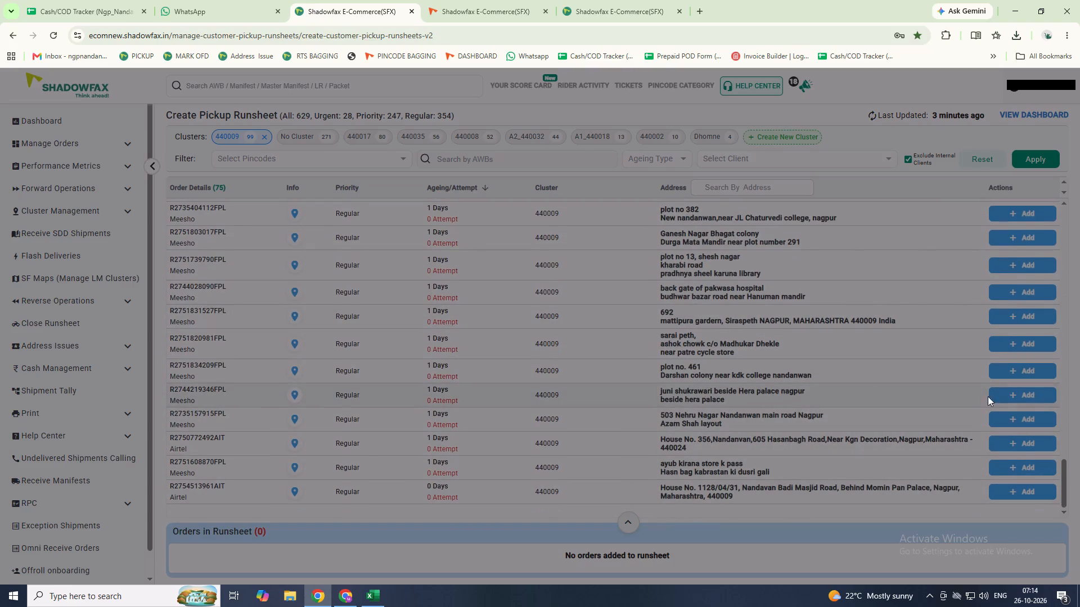
click(1028, 394)
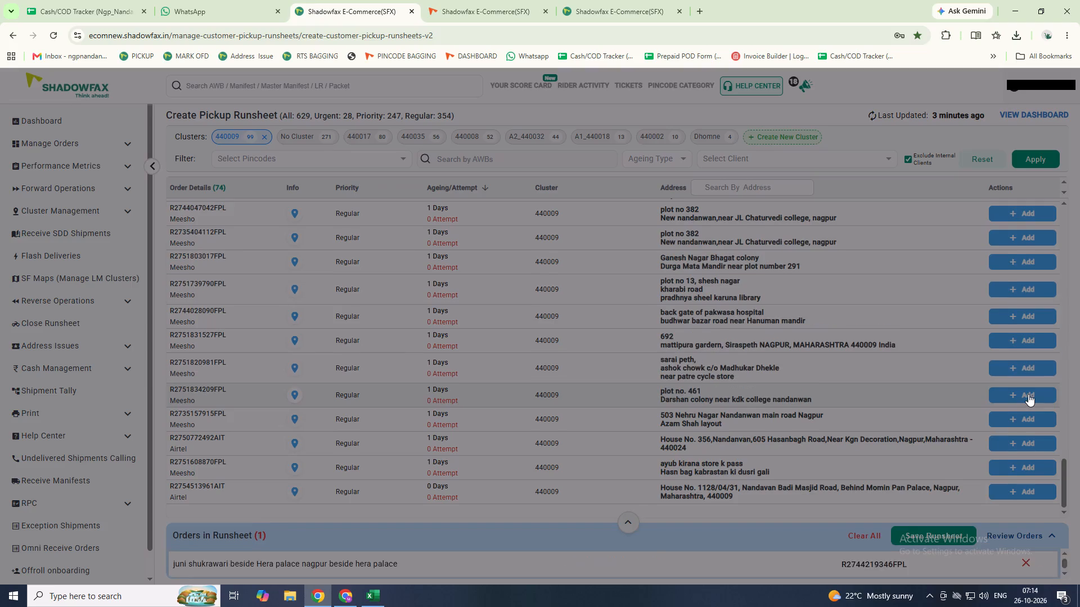
click(999, 366)
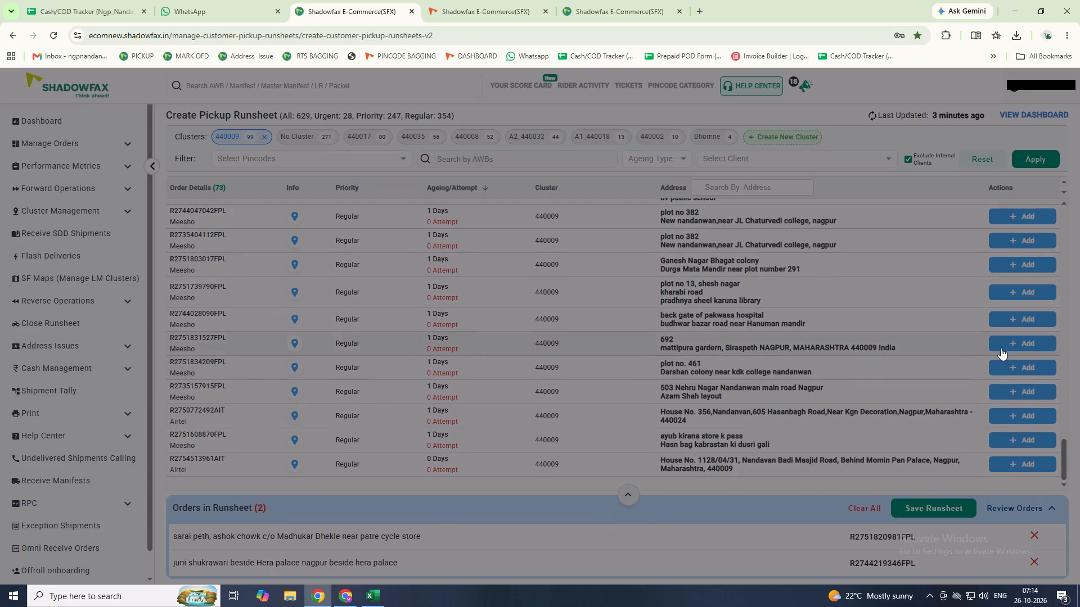
click(1009, 342)
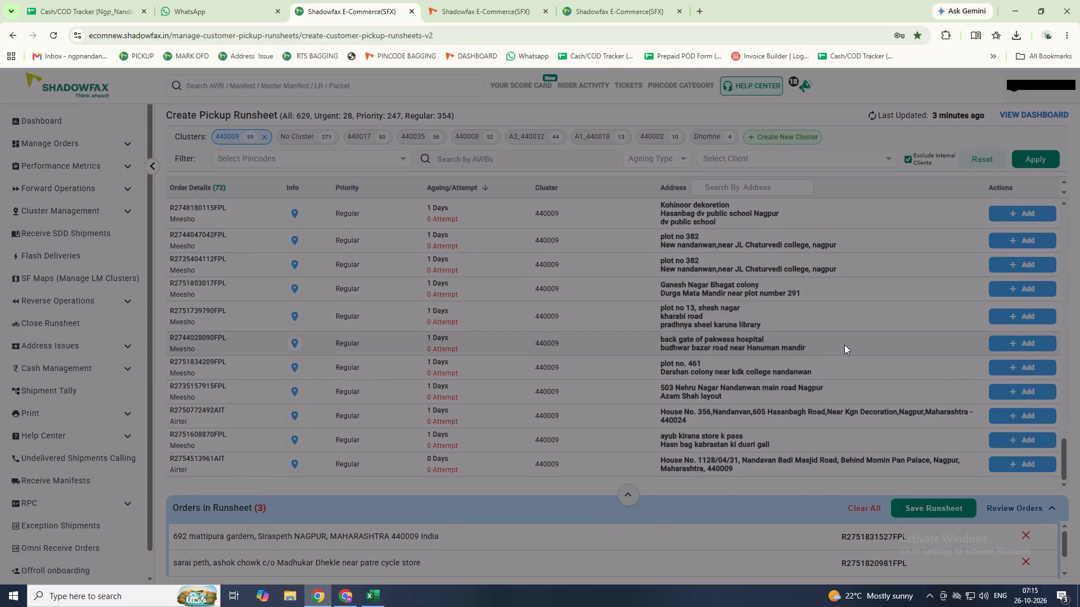
scroll(843, 347, up, 1)
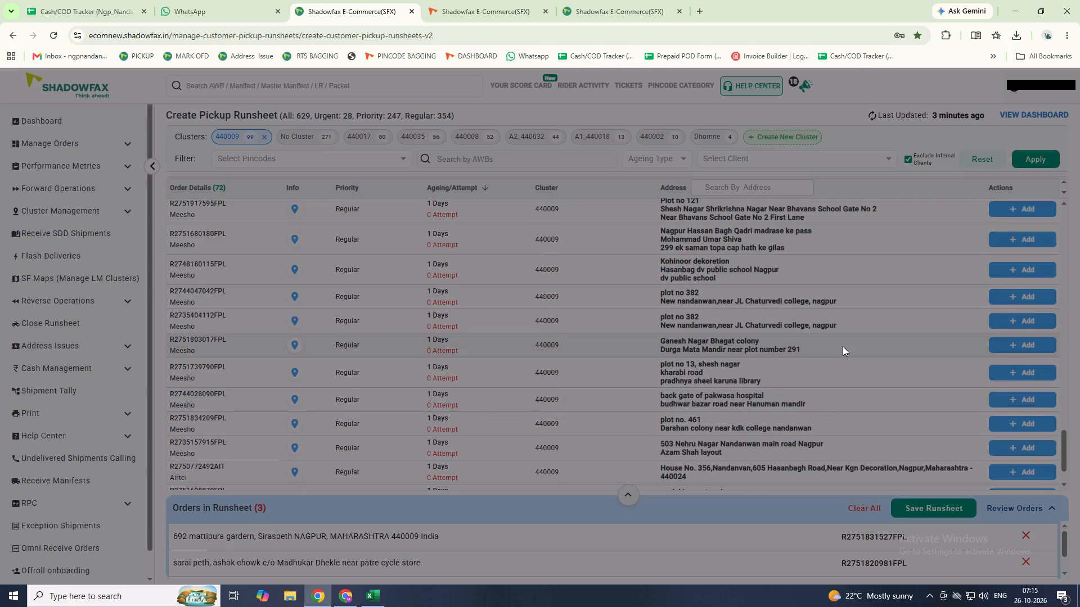
scroll(843, 346, up, 3)
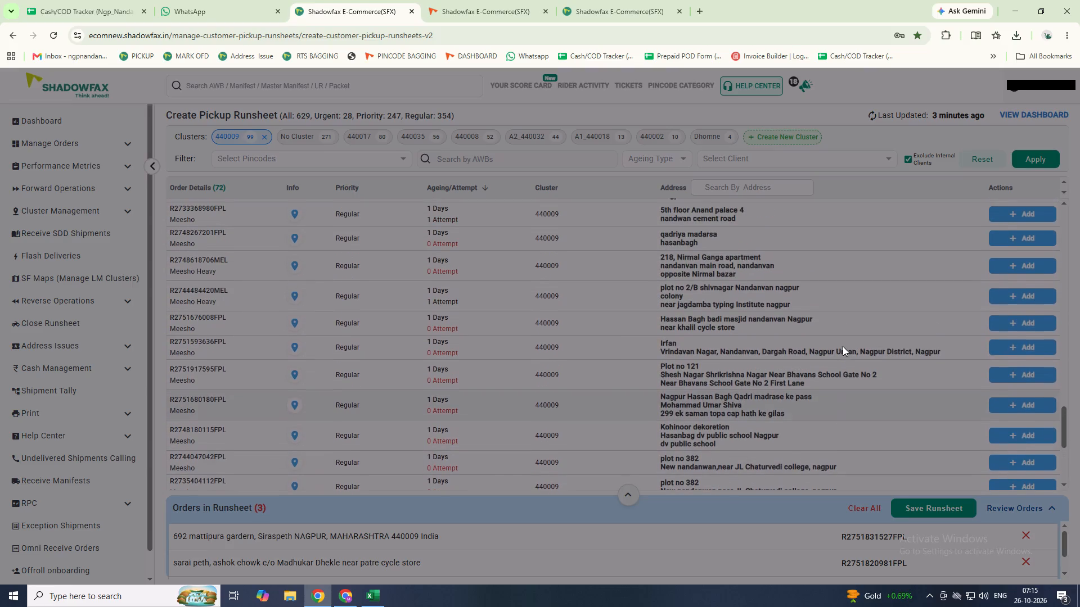
scroll(843, 346, up, 2)
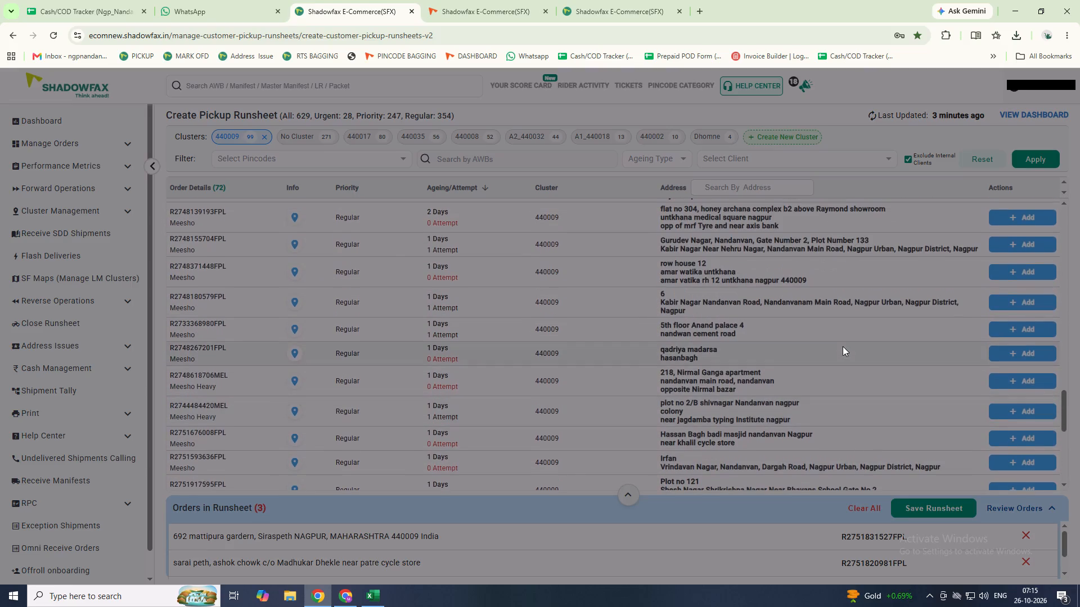
scroll(843, 346, up, 1)
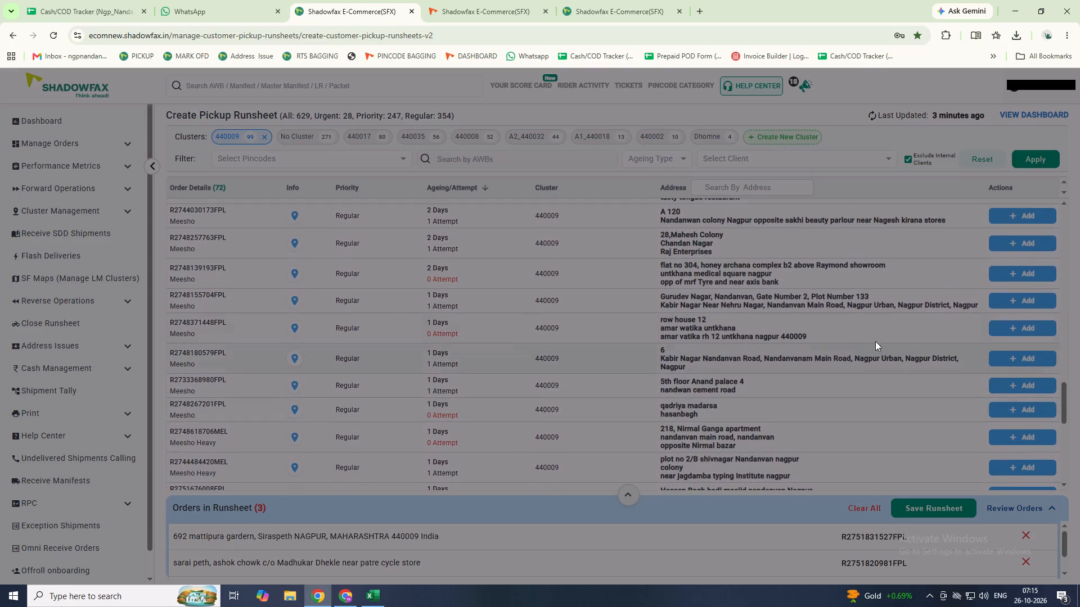
click(1015, 328)
scroll(931, 355, up, 2)
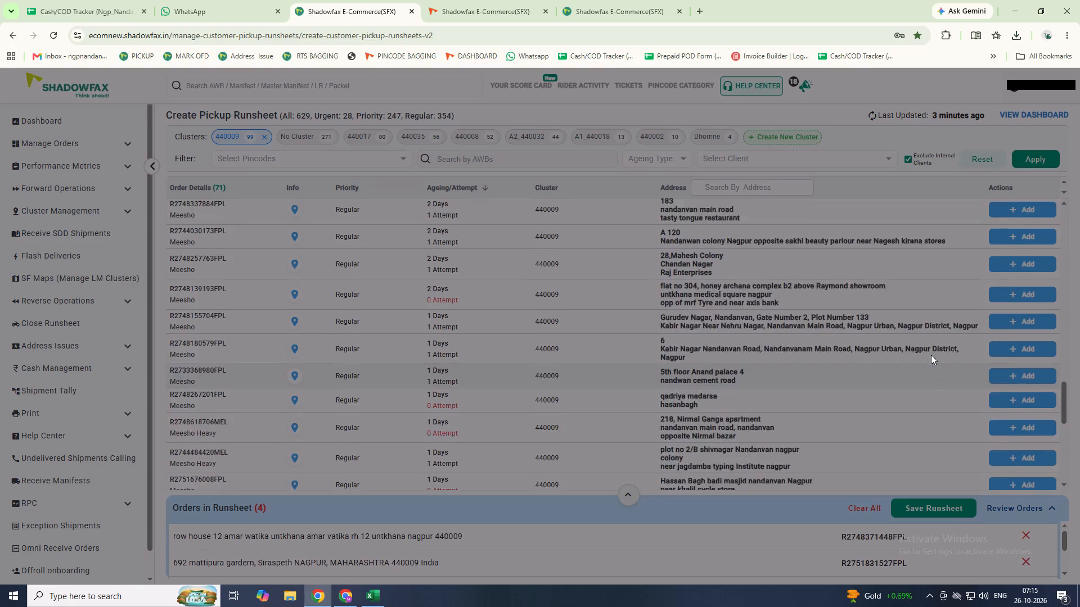
click(1018, 357)
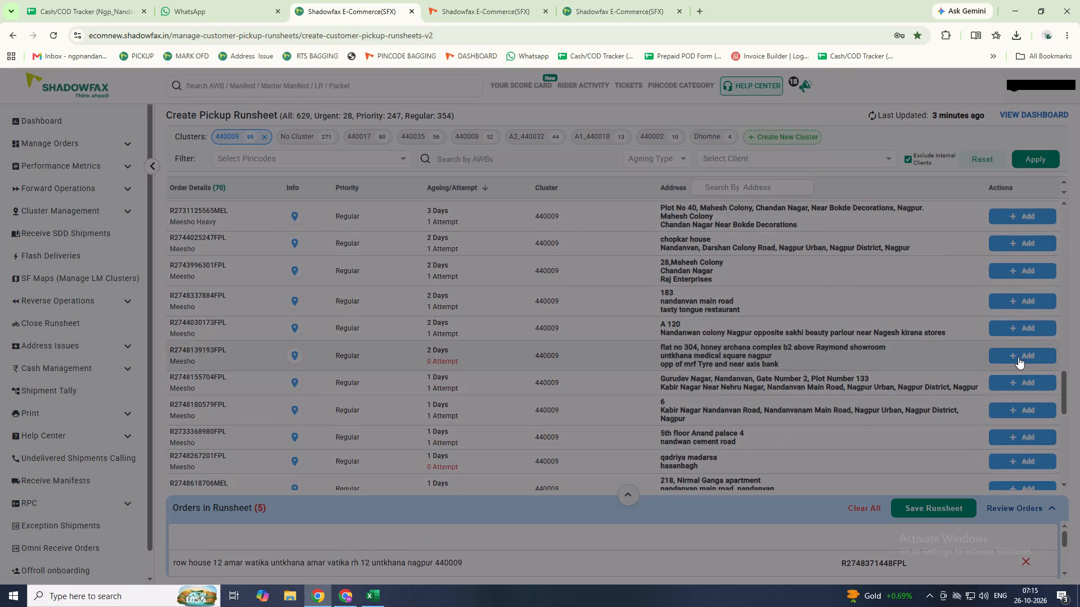
click(1014, 357)
scroll(827, 372, up, 1)
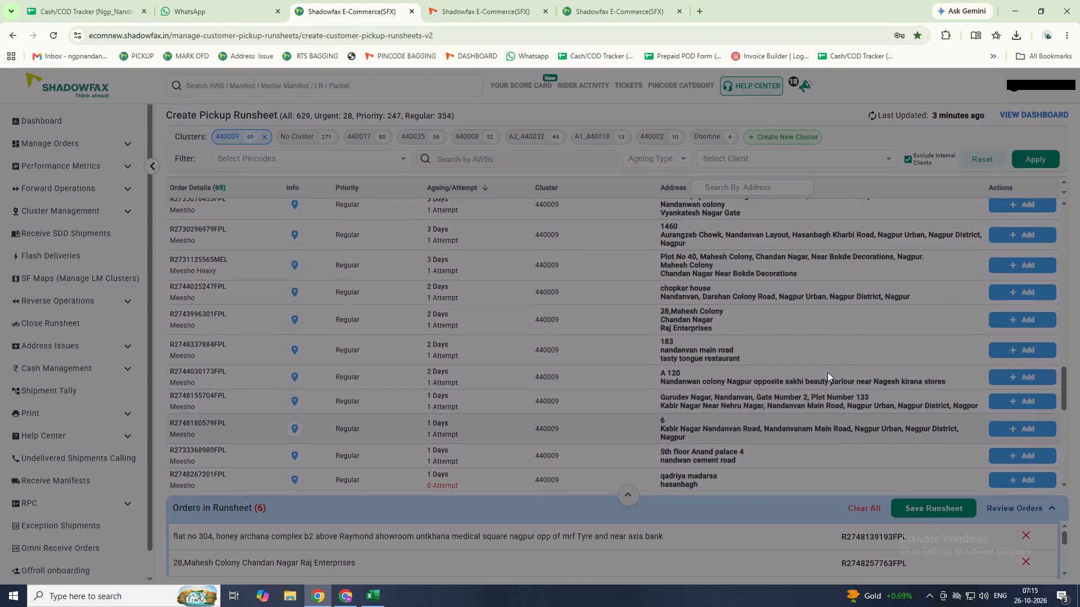
click(1002, 327)
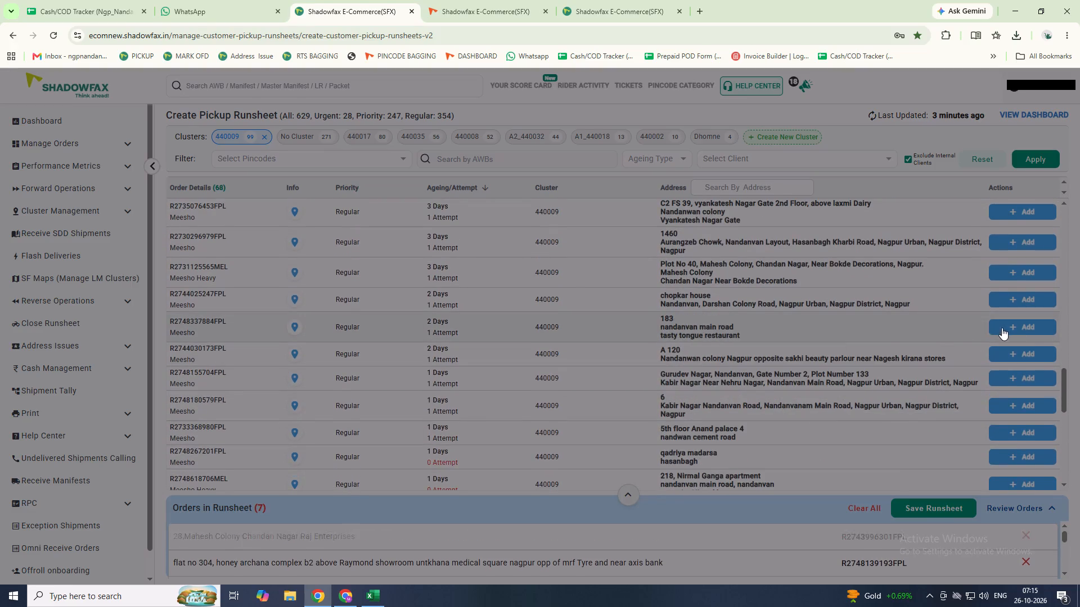
scroll(896, 373, up, 1)
click(1021, 326)
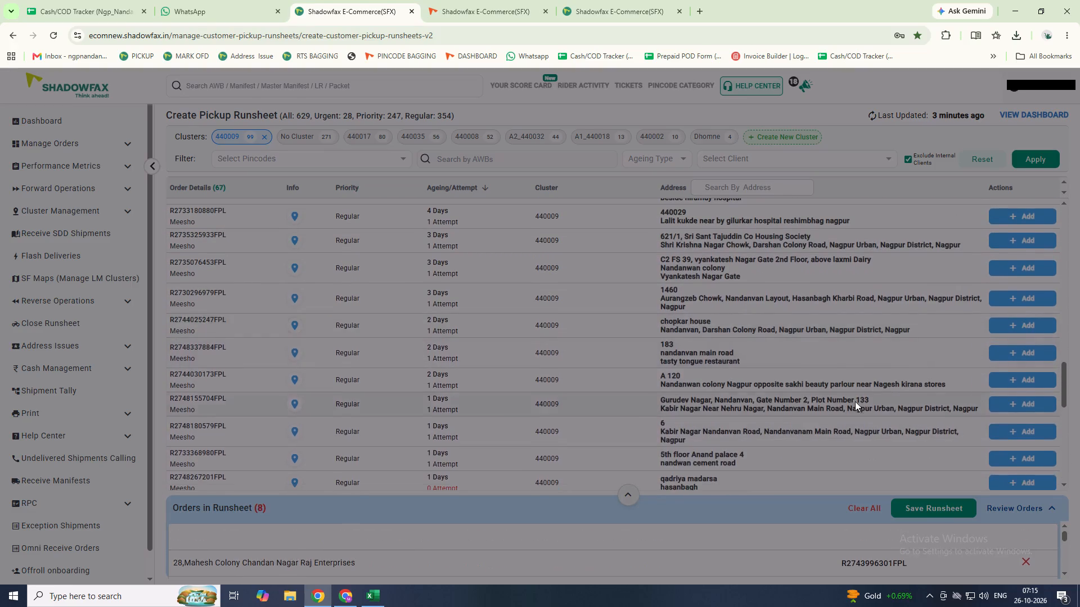
scroll(855, 401, up, 3)
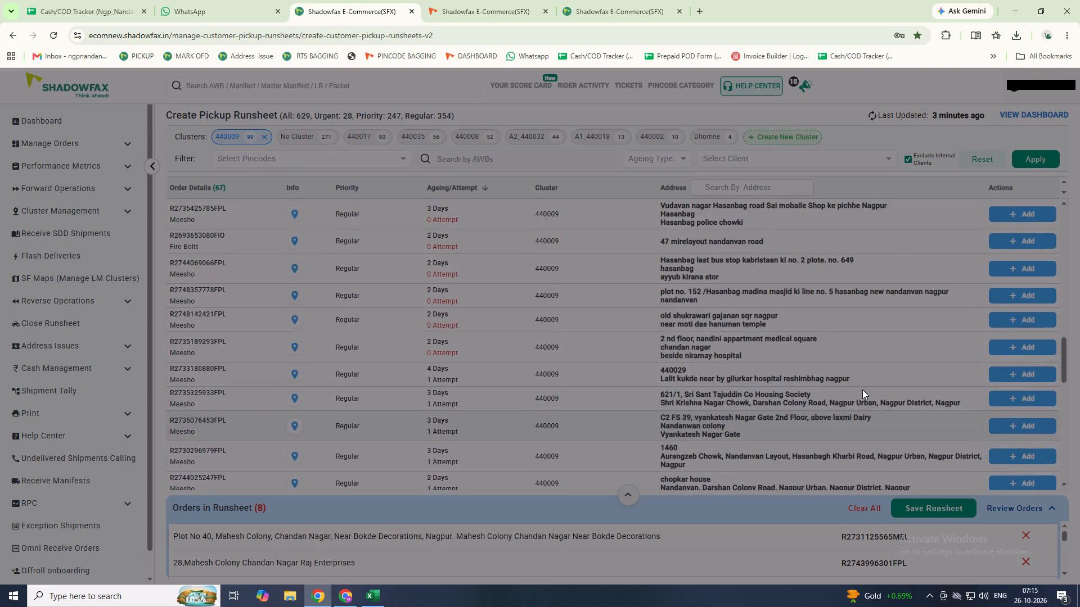
scroll(858, 389, up, 1)
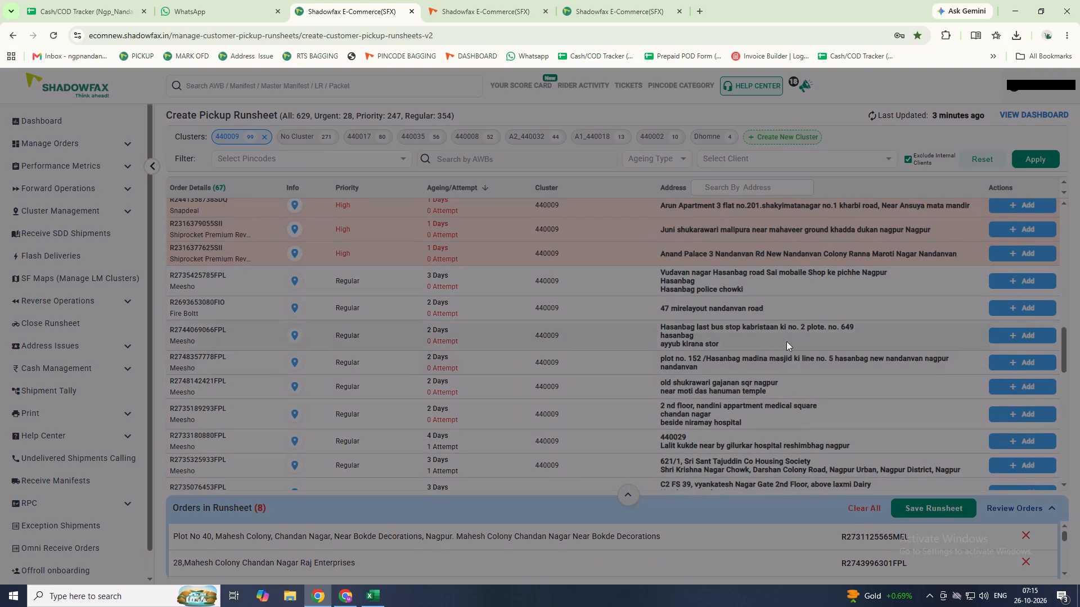
scroll(793, 354, up, 1)
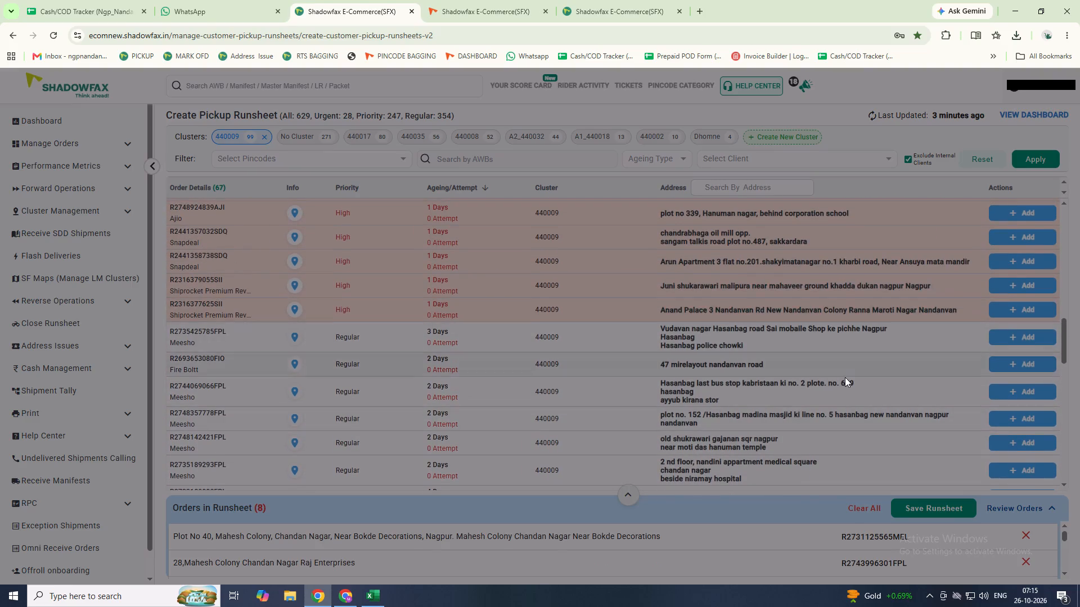
scroll(845, 380, up, 1)
scroll(917, 402, up, 1)
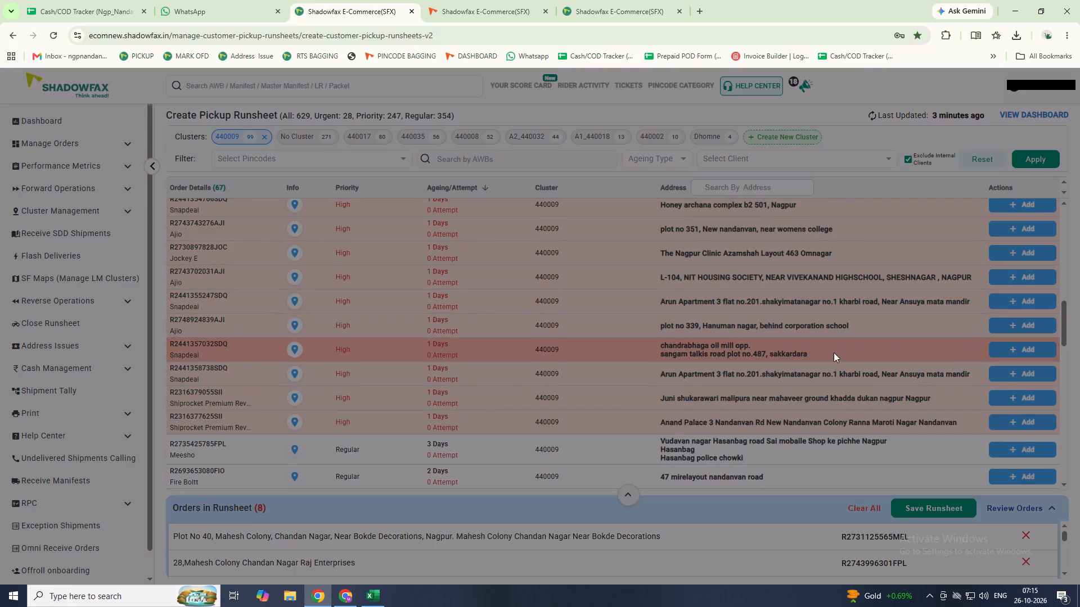
double_click(1012, 323)
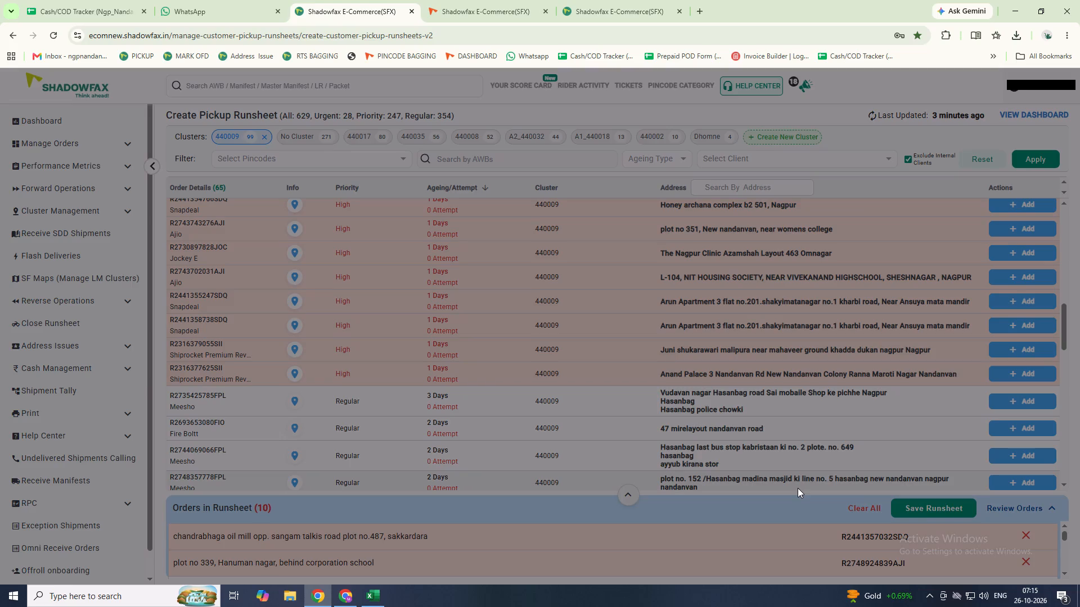
click(1024, 532)
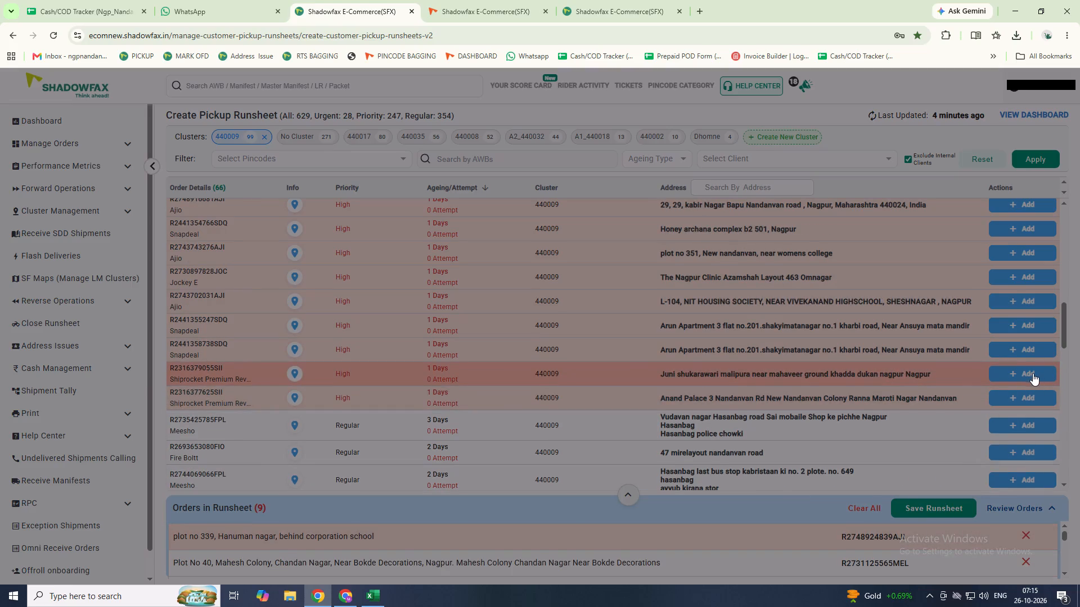
click(1032, 372)
scroll(930, 382, up, 1)
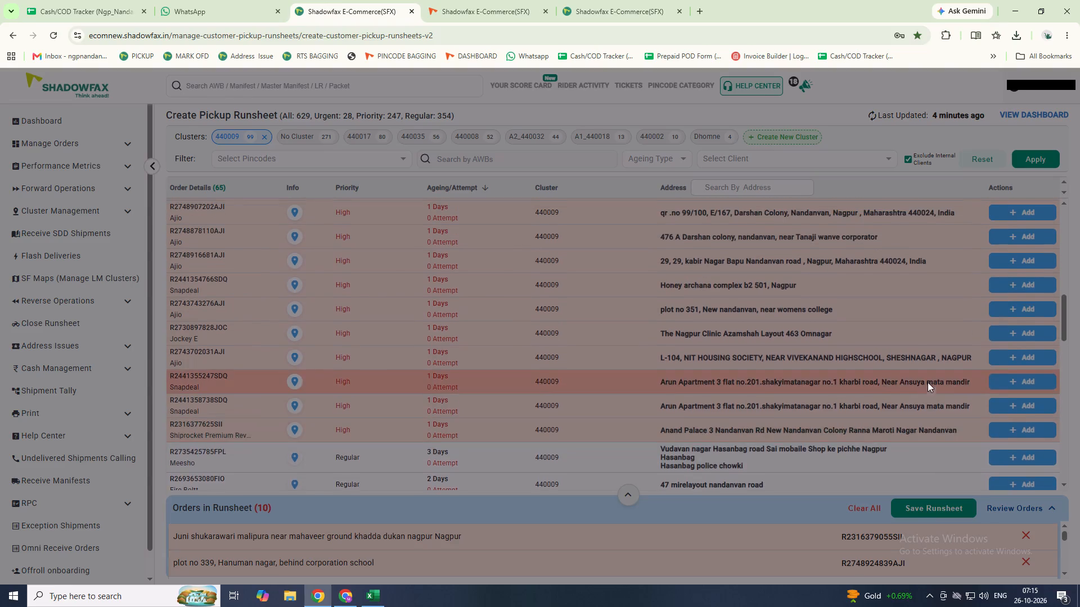
scroll(886, 378, up, 1)
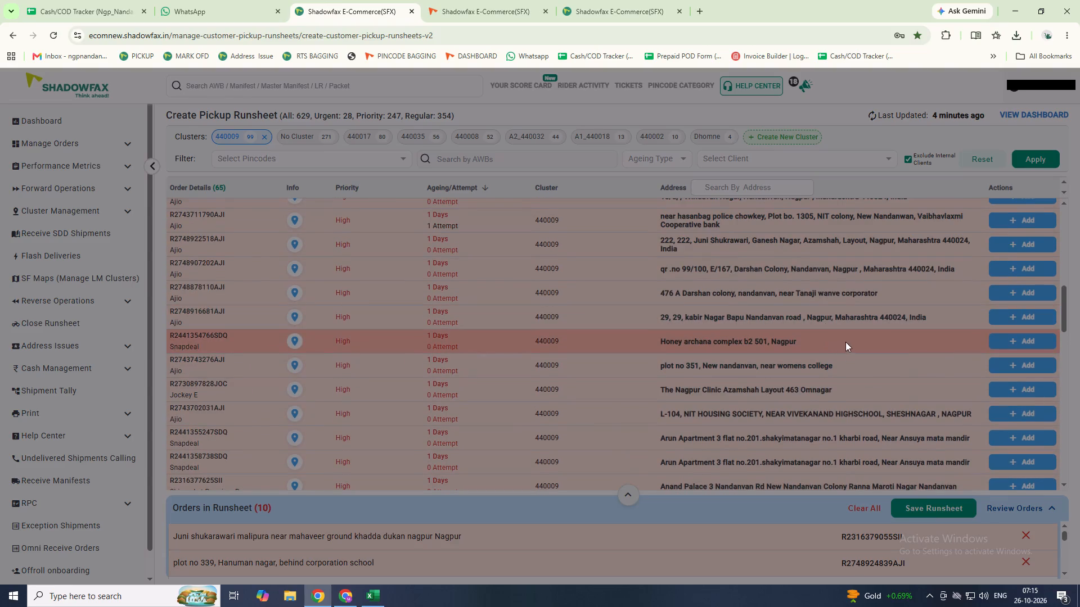
click(295, 339)
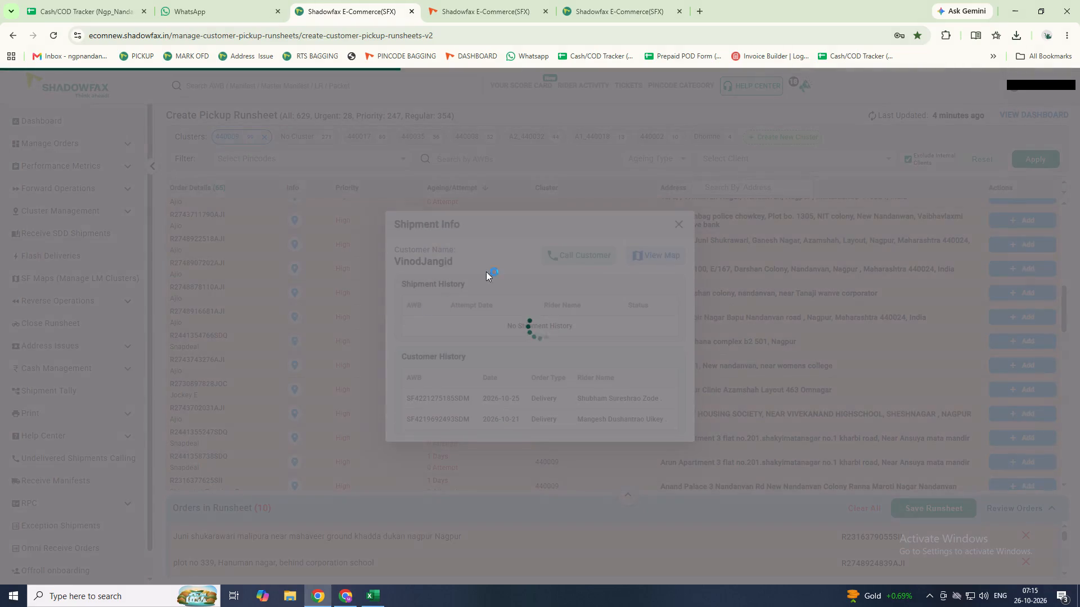
click(679, 224)
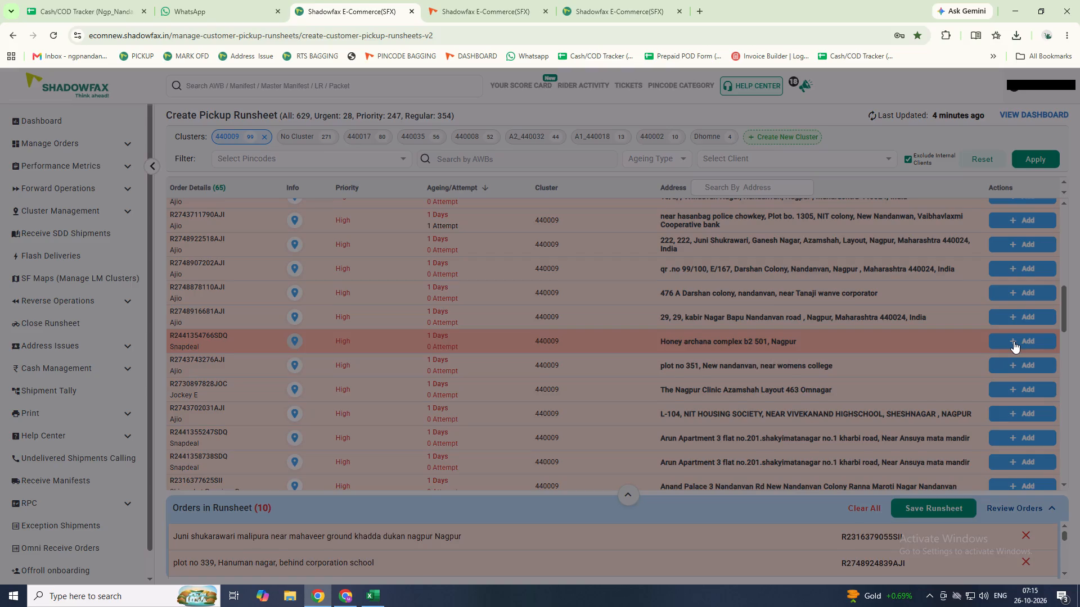
click(1014, 341)
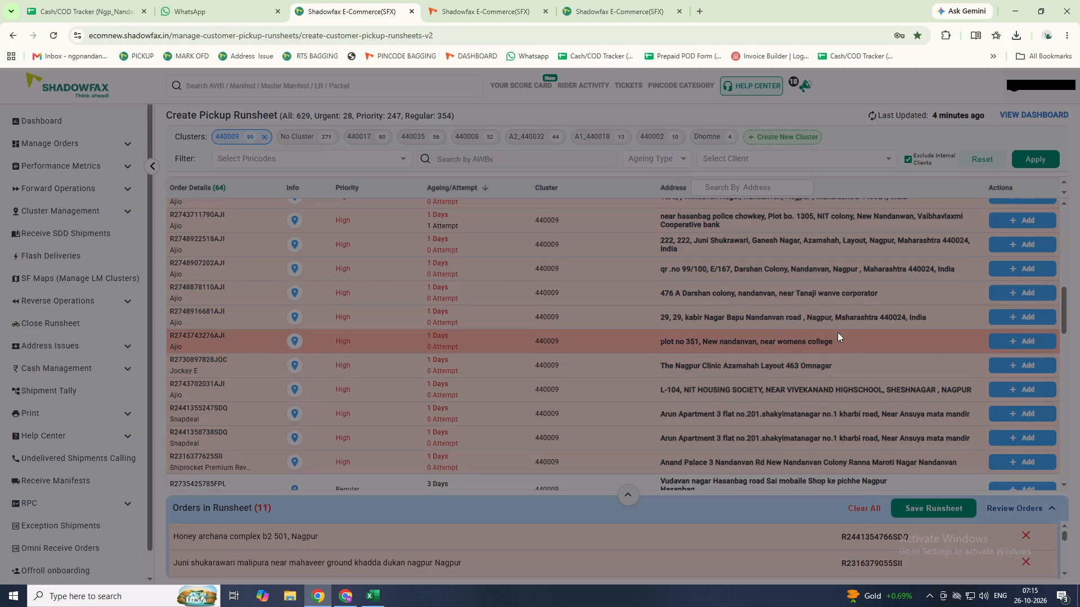
scroll(924, 291, up, 2)
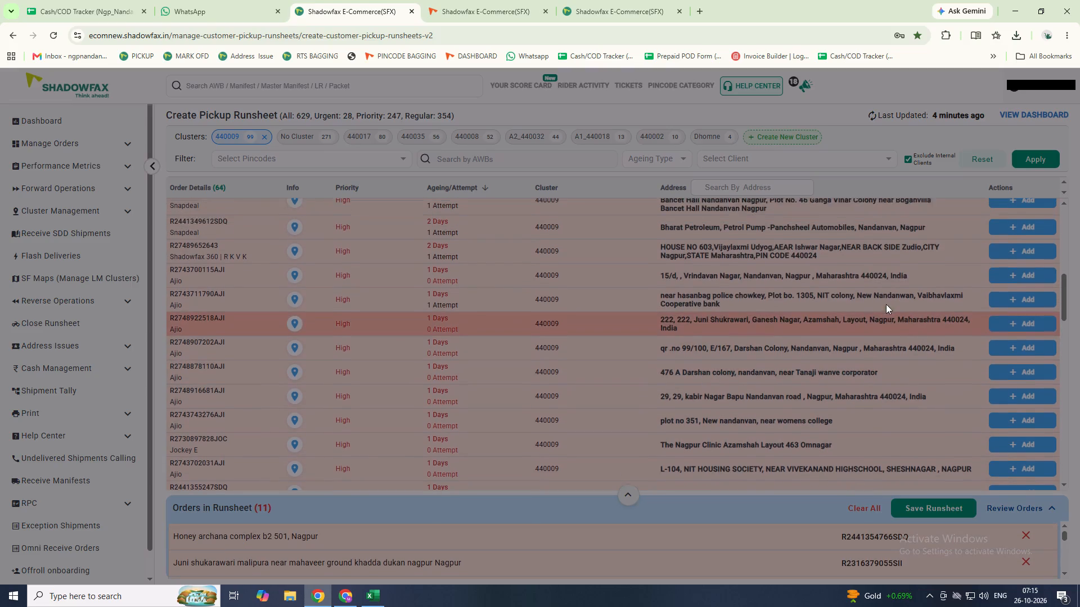
scroll(826, 337, up, 1)
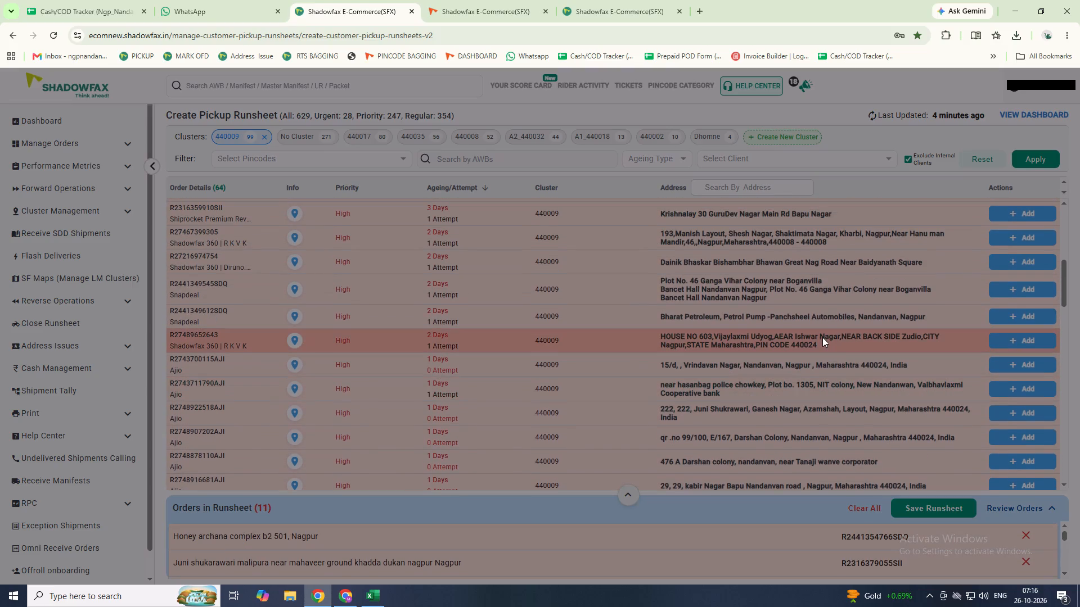
scroll(778, 324, up, 1)
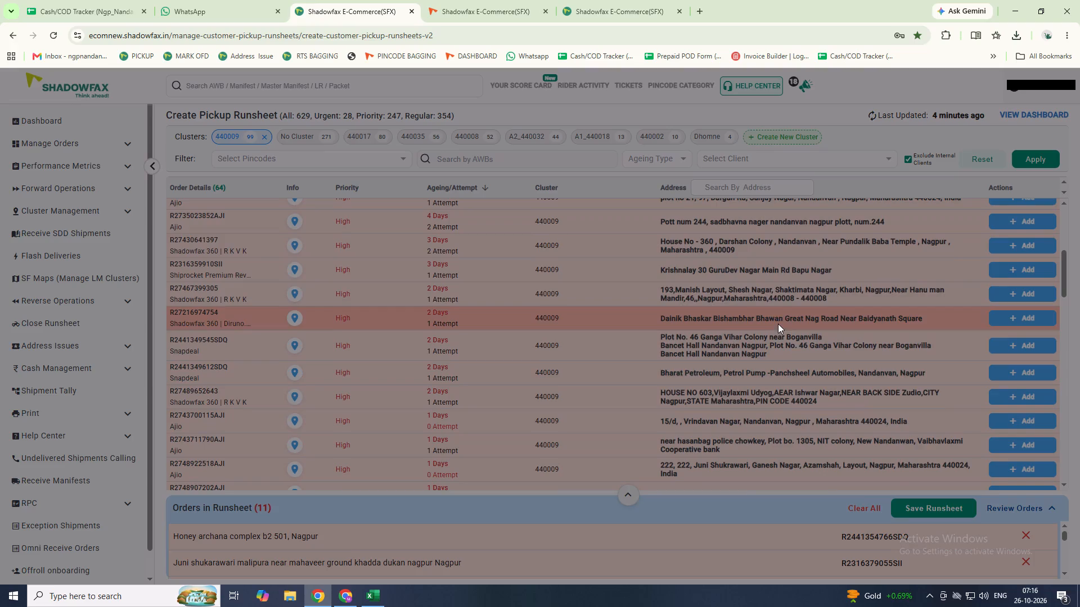
scroll(818, 300, up, 2)
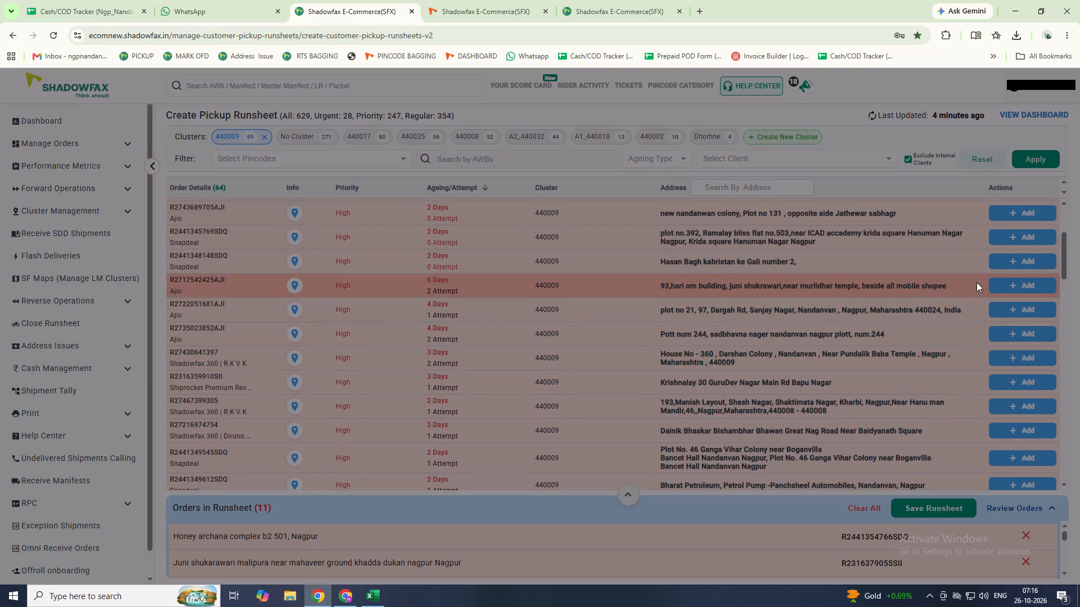
click(294, 285)
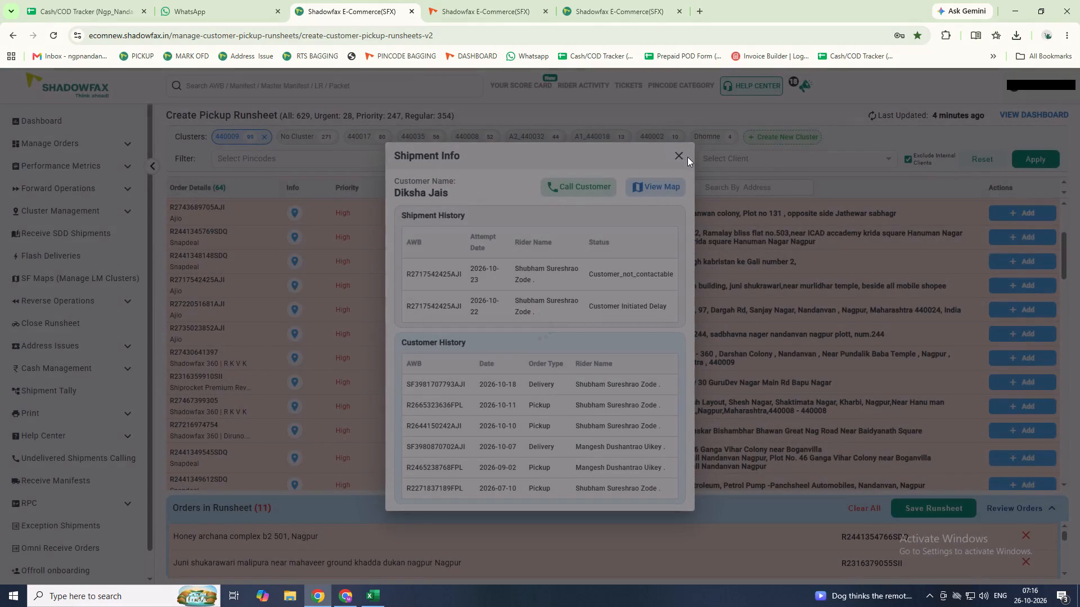
click(671, 145)
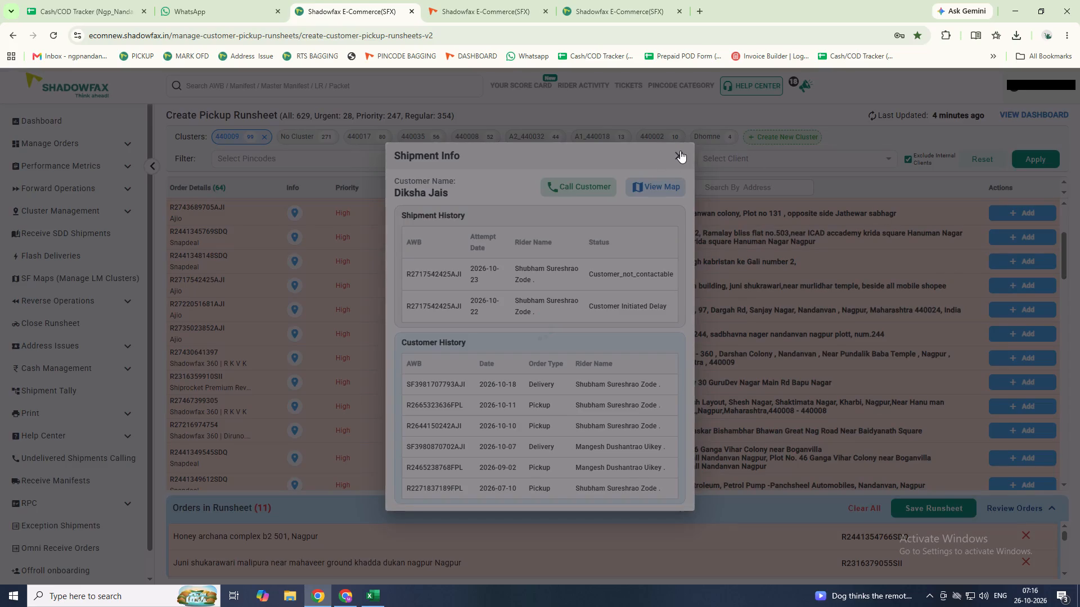
click(680, 151)
click(682, 152)
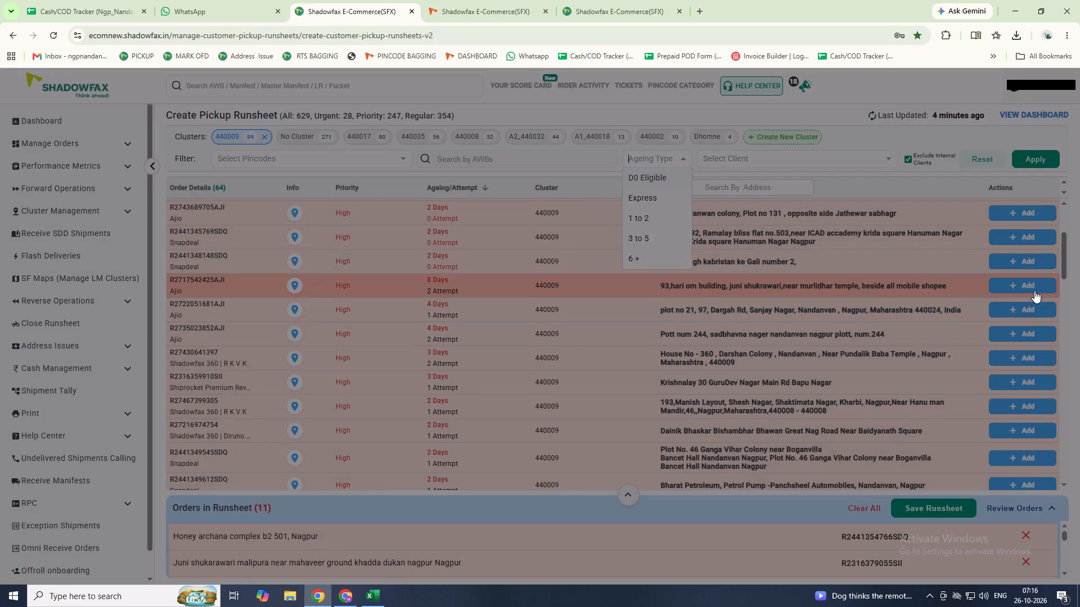
click(1021, 280)
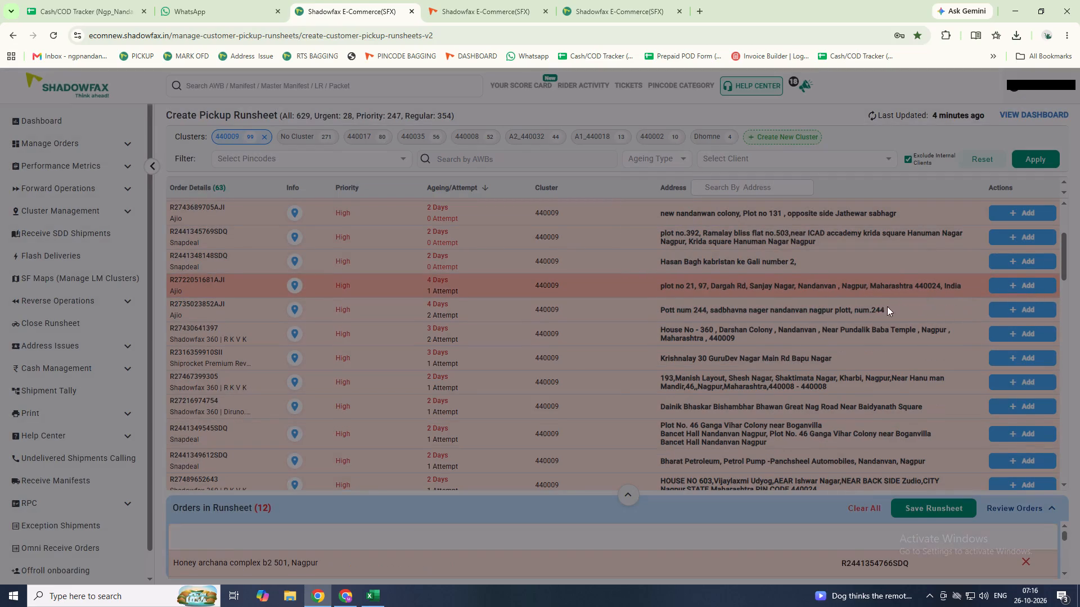
scroll(832, 292, up, 1)
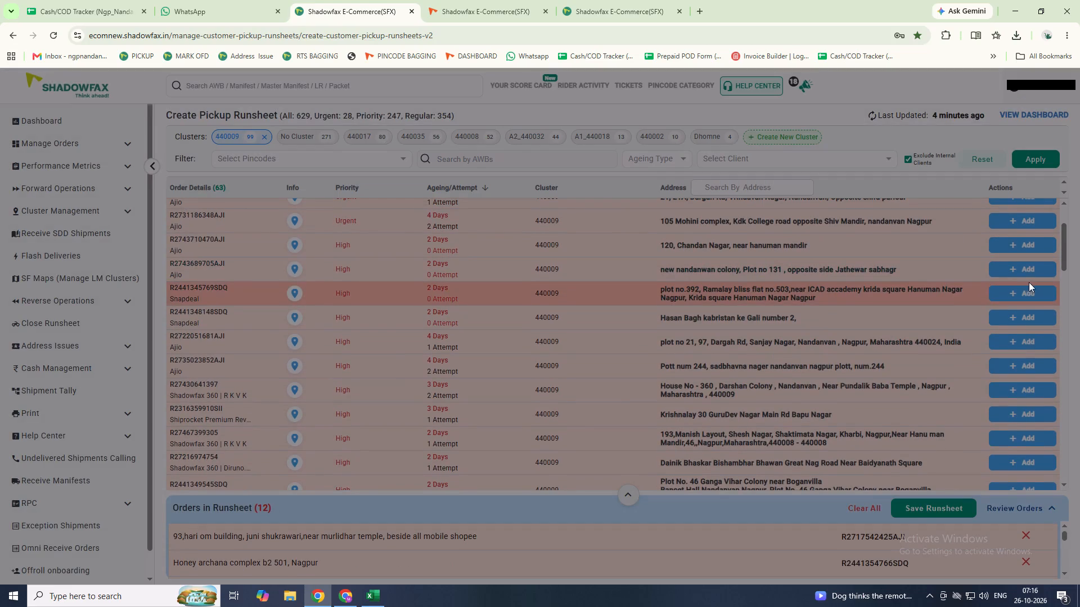
click(1031, 291)
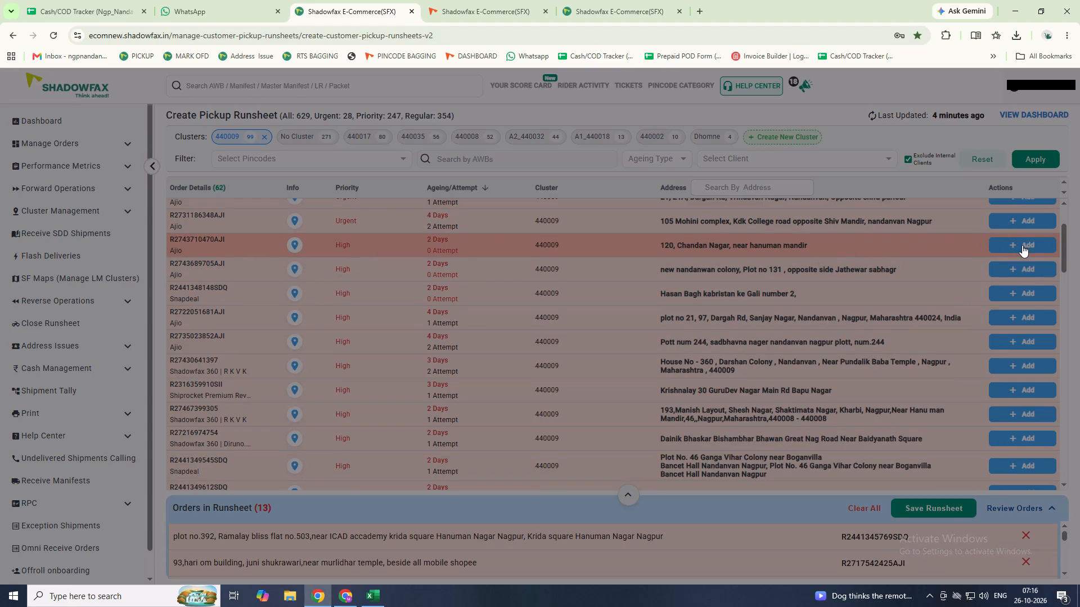
click(1003, 245)
scroll(853, 288, up, 2)
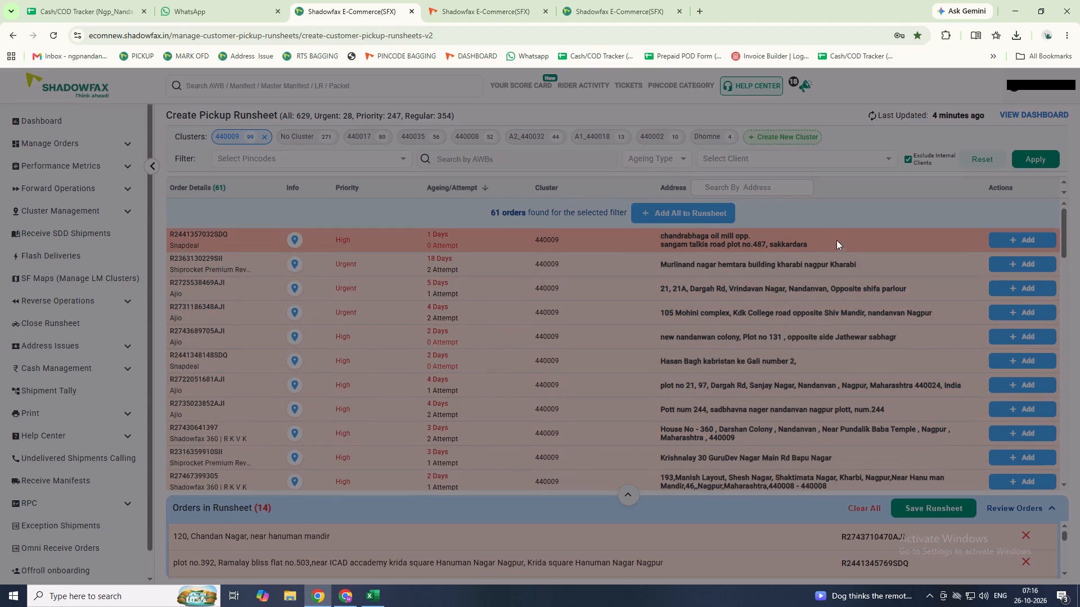
scroll(863, 328, down, 5)
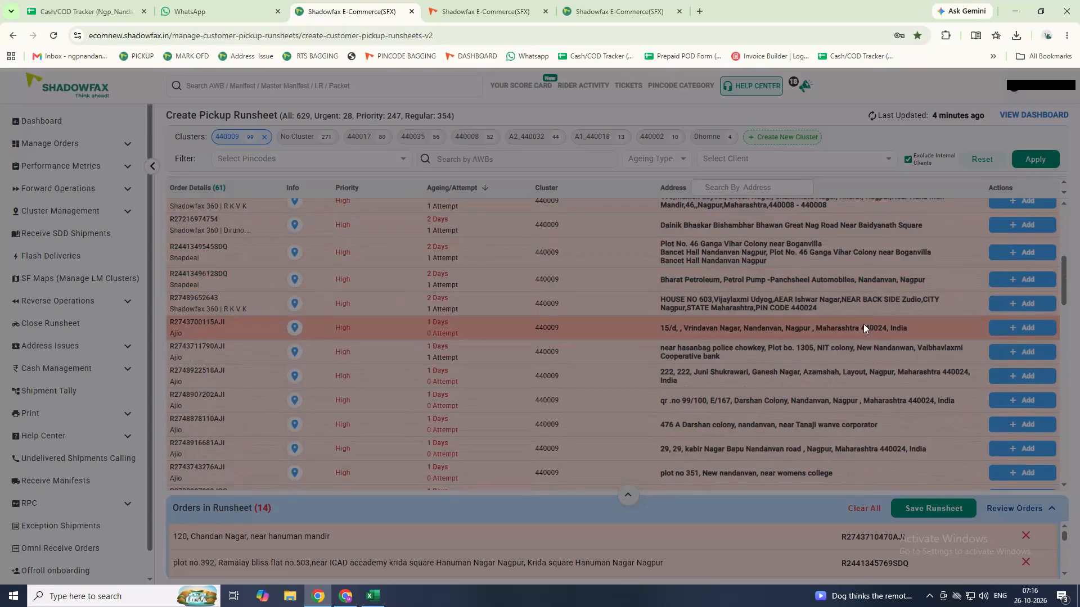
scroll(863, 325, down, 7)
scroll(863, 325, down, 20)
scroll(863, 325, down, 4)
click(928, 510)
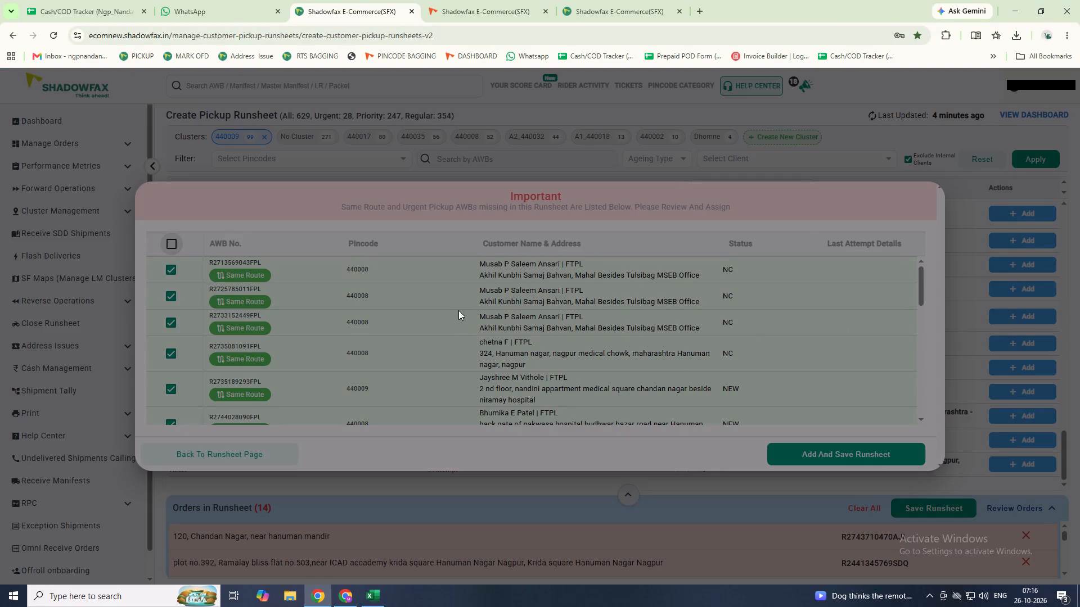
click(170, 243)
click(170, 247)
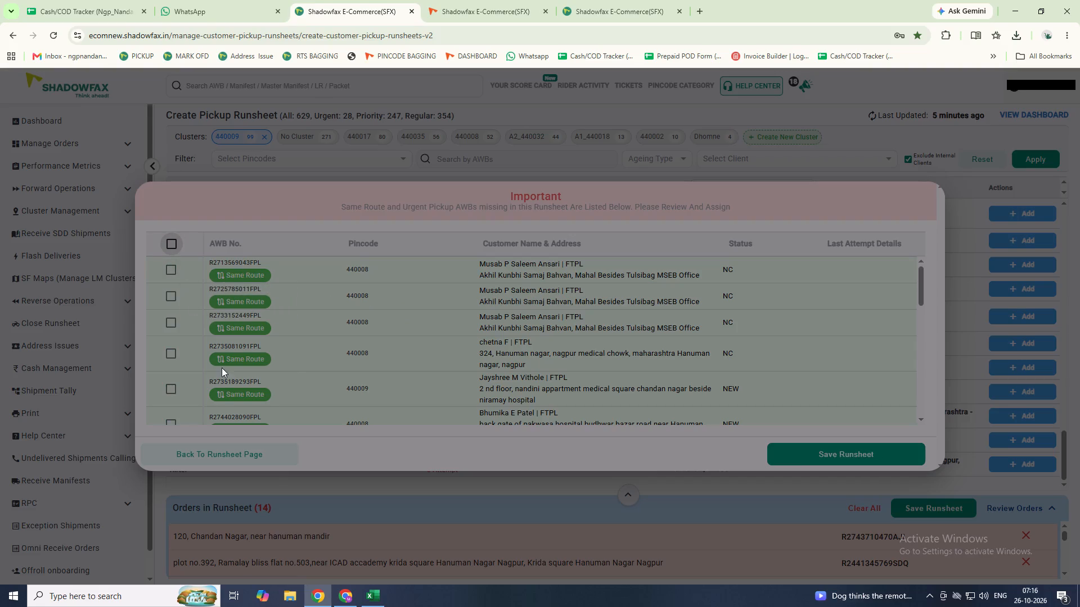
click(170, 357)
click(172, 391)
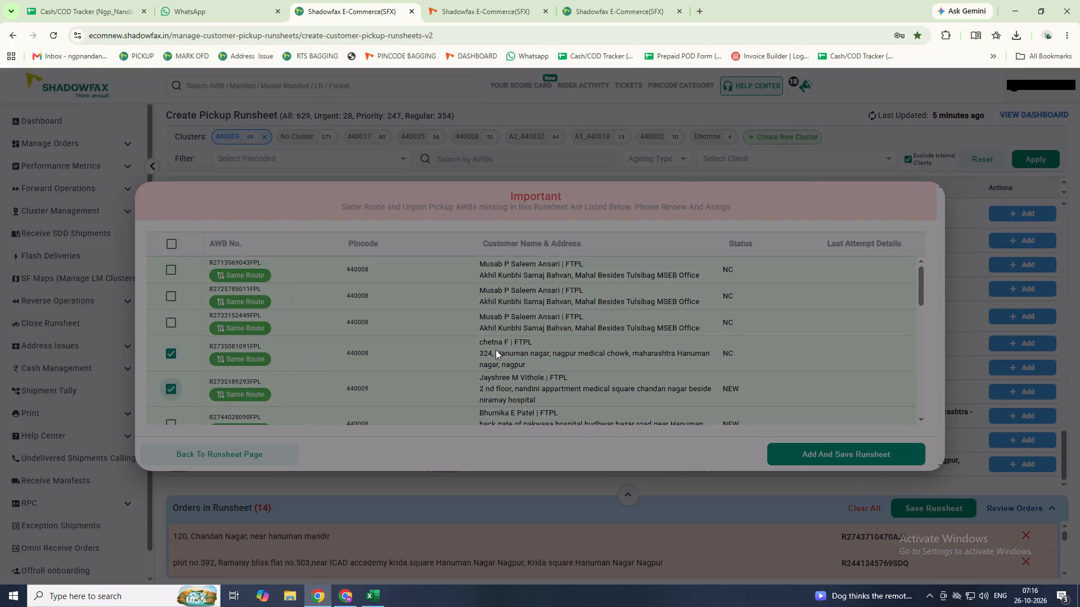
scroll(496, 350, down, 1)
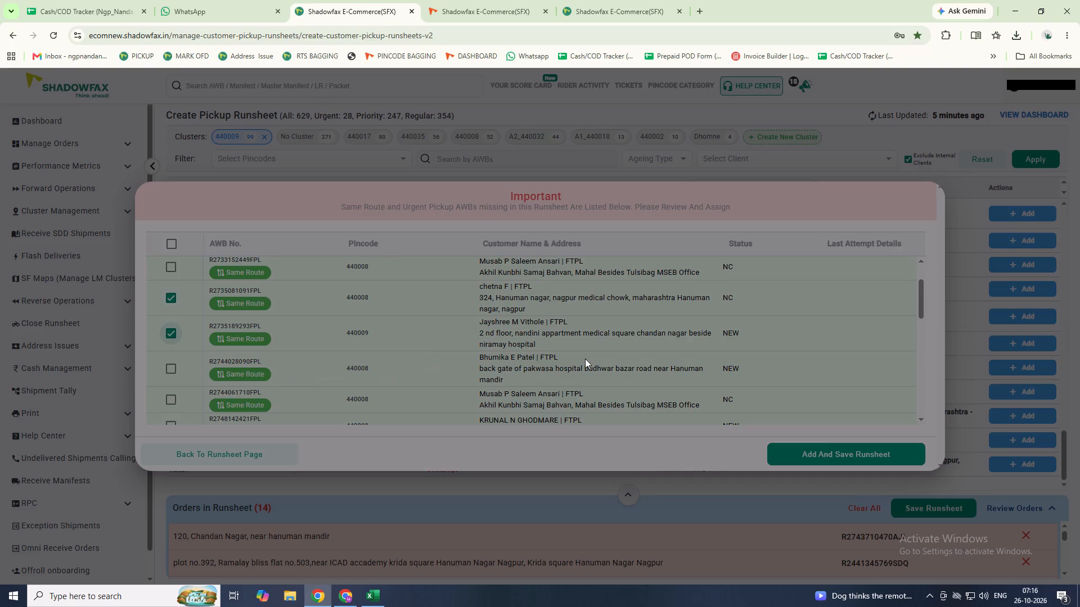
scroll(511, 379, down, 2)
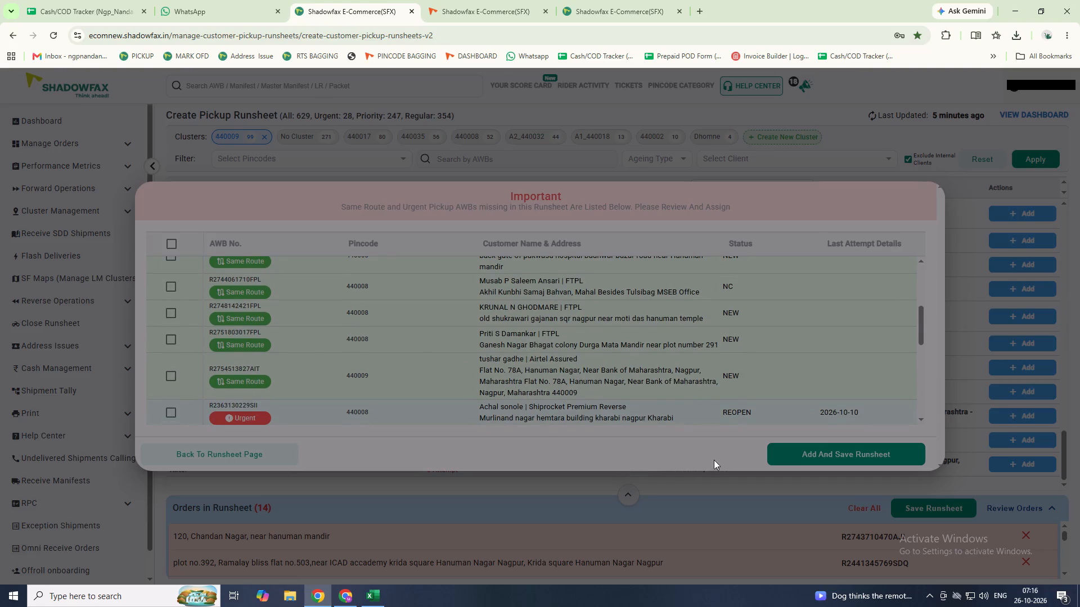
click(174, 308)
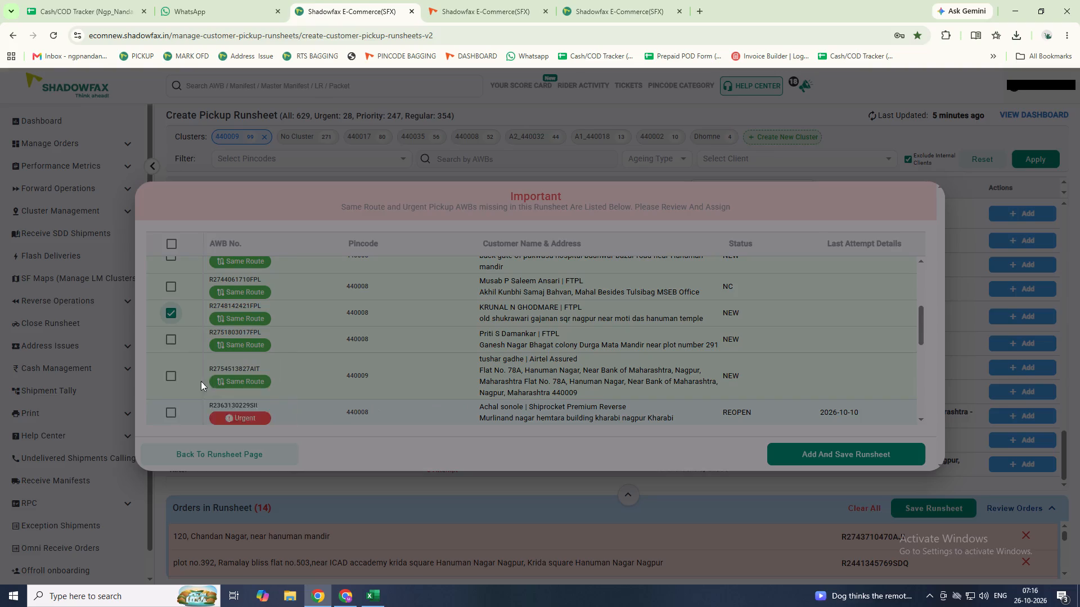
click(170, 377)
click(853, 463)
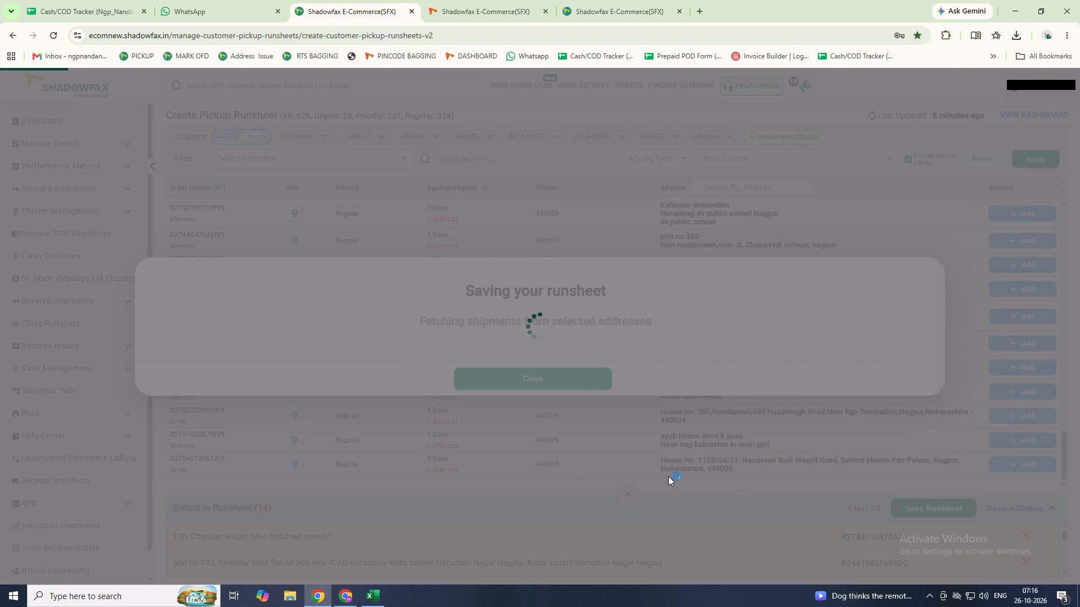
Assign the saved pickup runsheet to rider Mangesh, mark it OFP and close the creation summary.
double_click(354, 386)
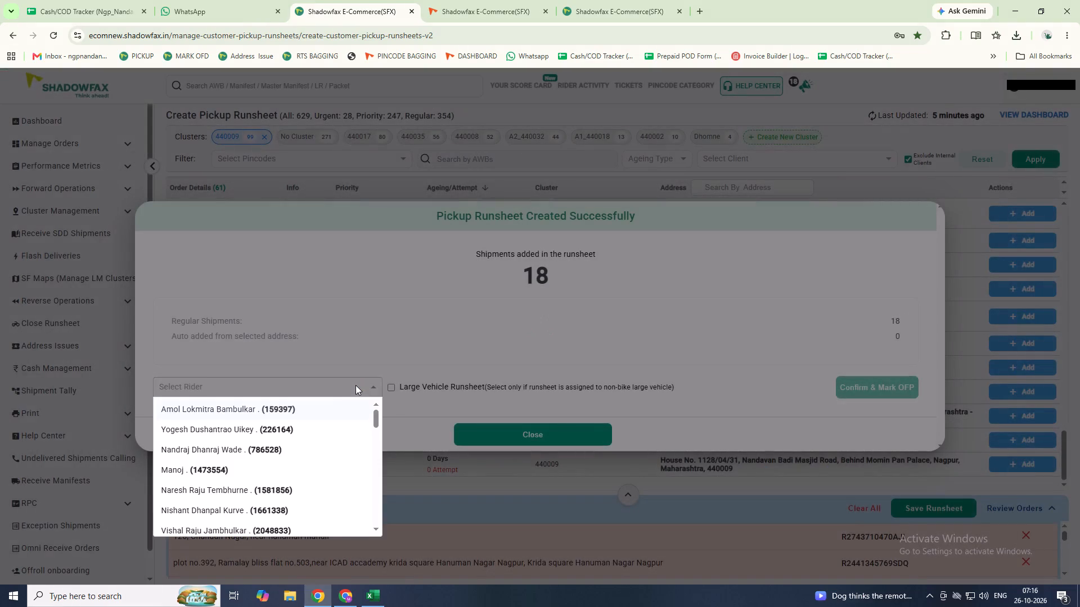
text(MAN)
text(GESH)
key(Return)
key(Tab)
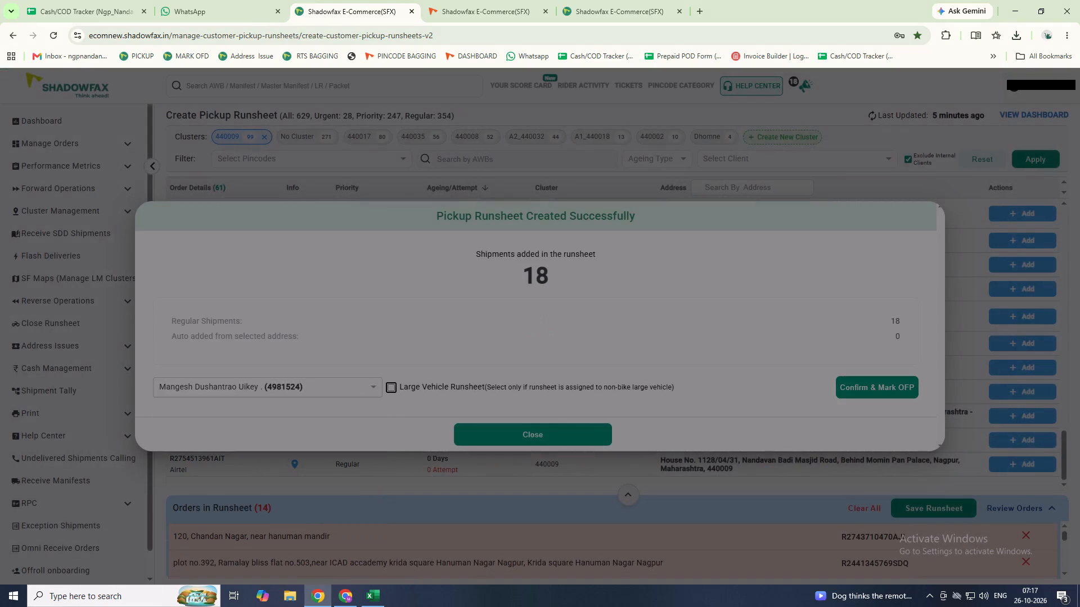
key(Tab)
key(Return)
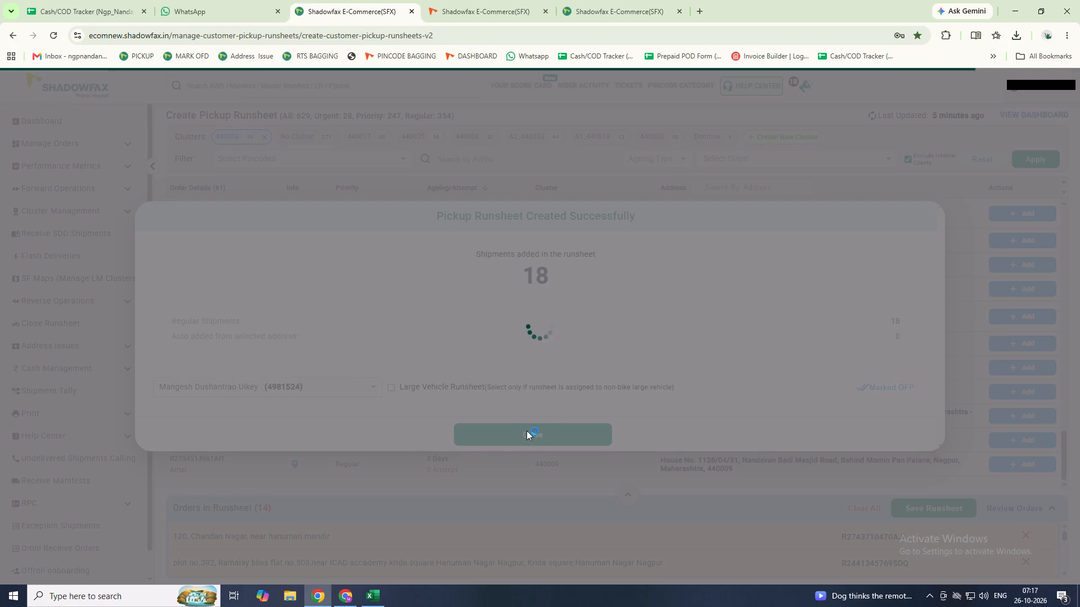
click(525, 436)
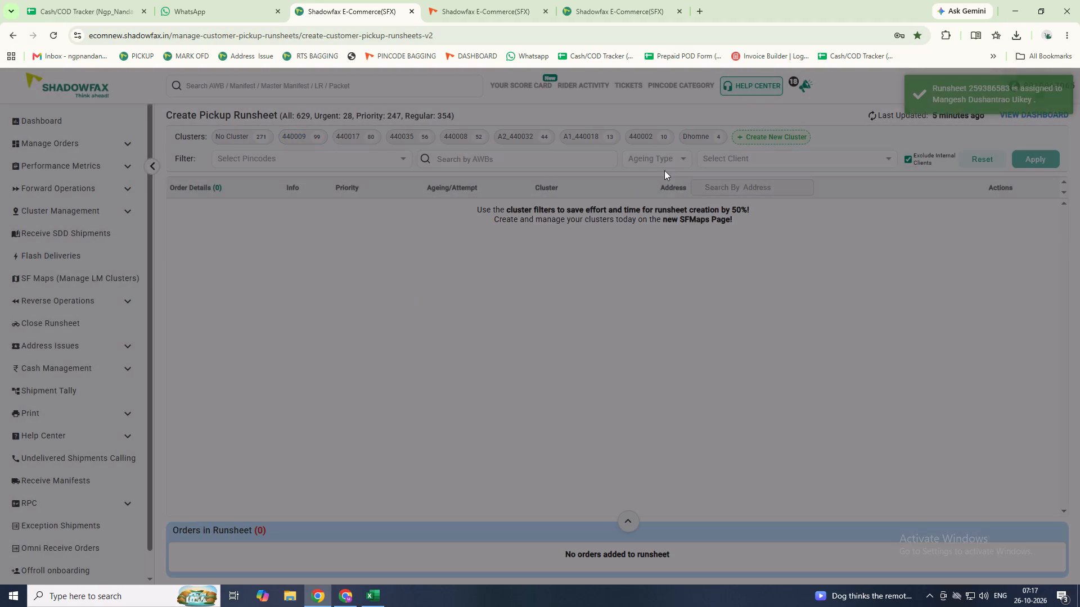
Refresh the order data on the Create Pickup Runsheet page.
triple_click(872, 112)
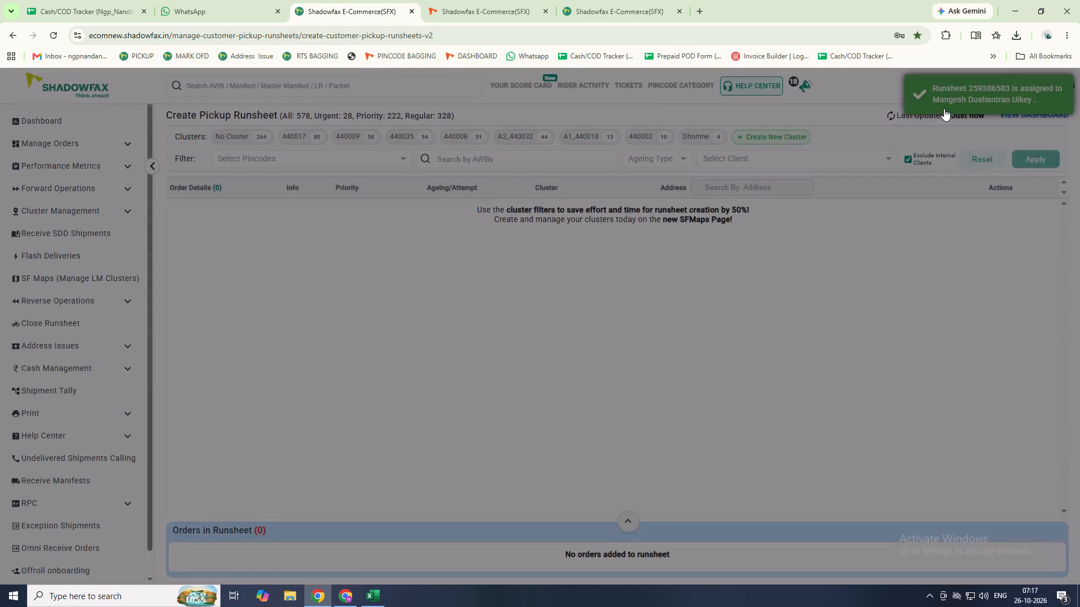
triple_click(893, 114)
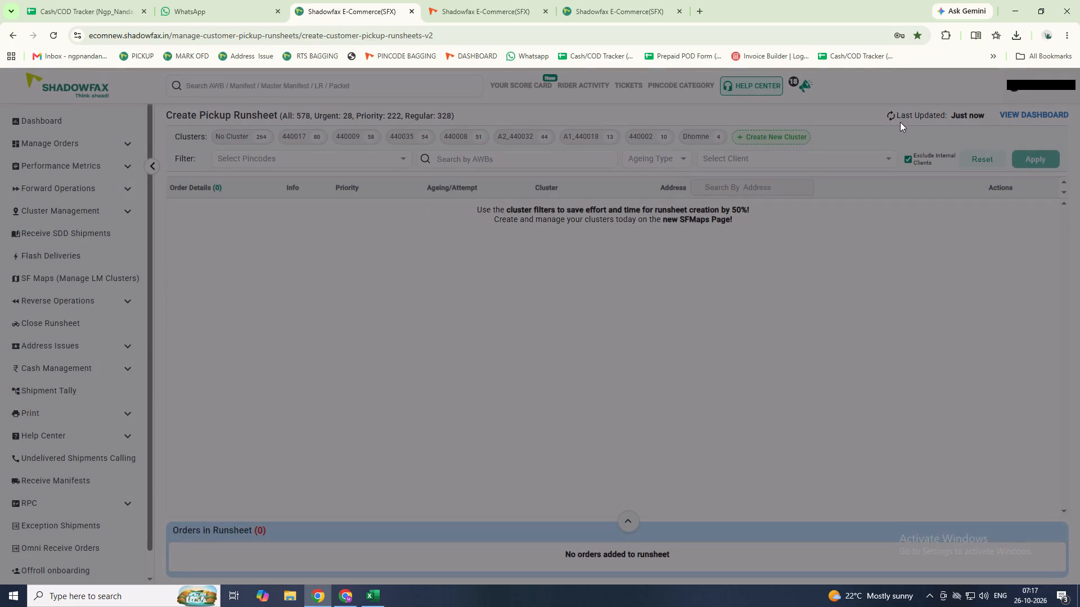
double_click(890, 116)
double_click(892, 113)
click(304, 134)
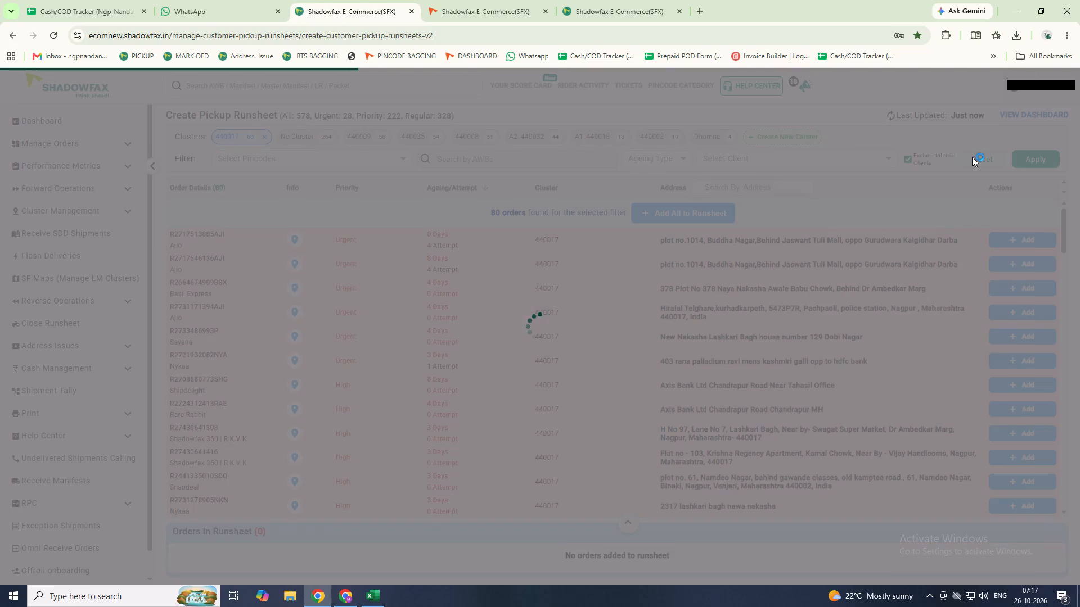
scroll(852, 312, down, 8)
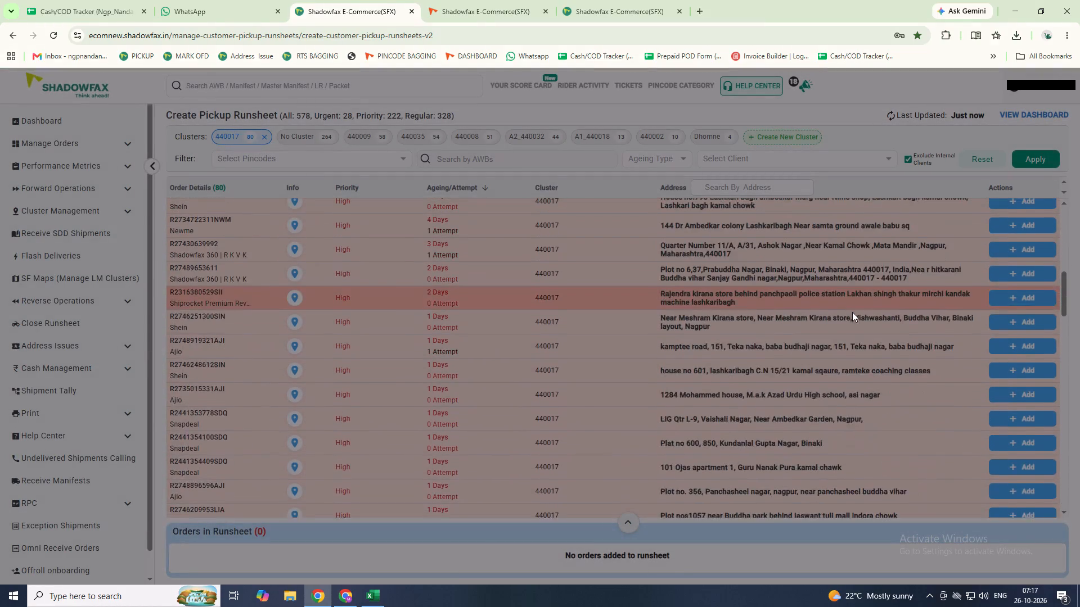
scroll(850, 313, down, 14)
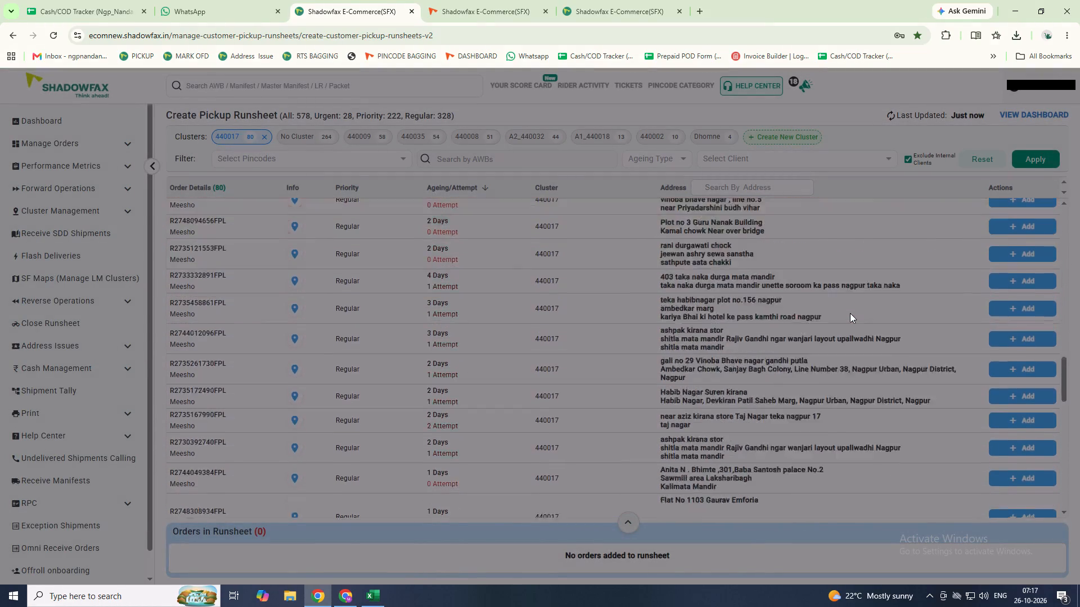
scroll(850, 312, down, 18)
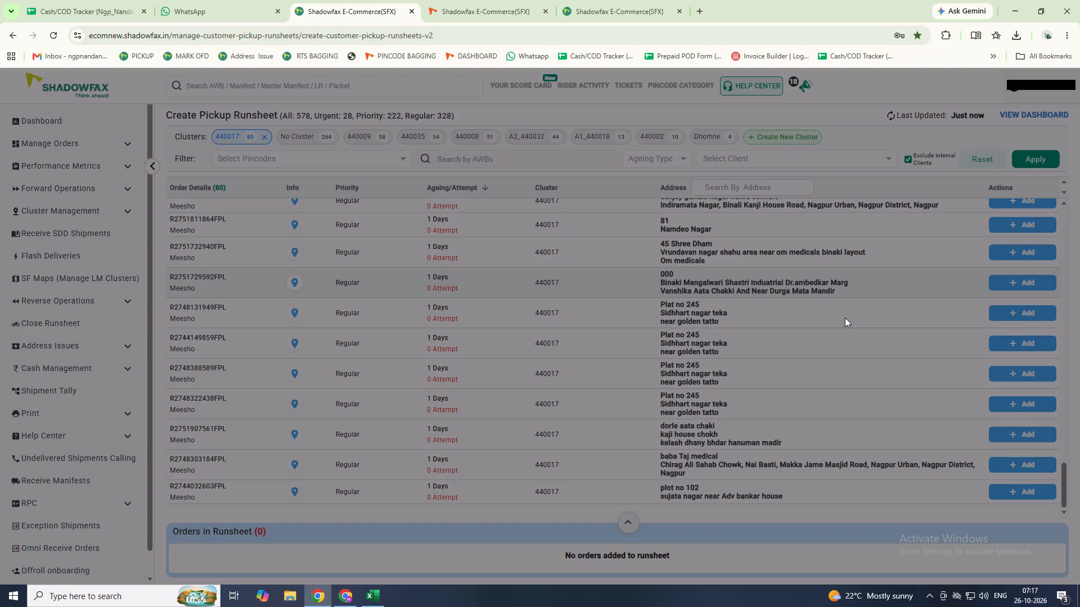
scroll(845, 318, down, 3)
click(1023, 403)
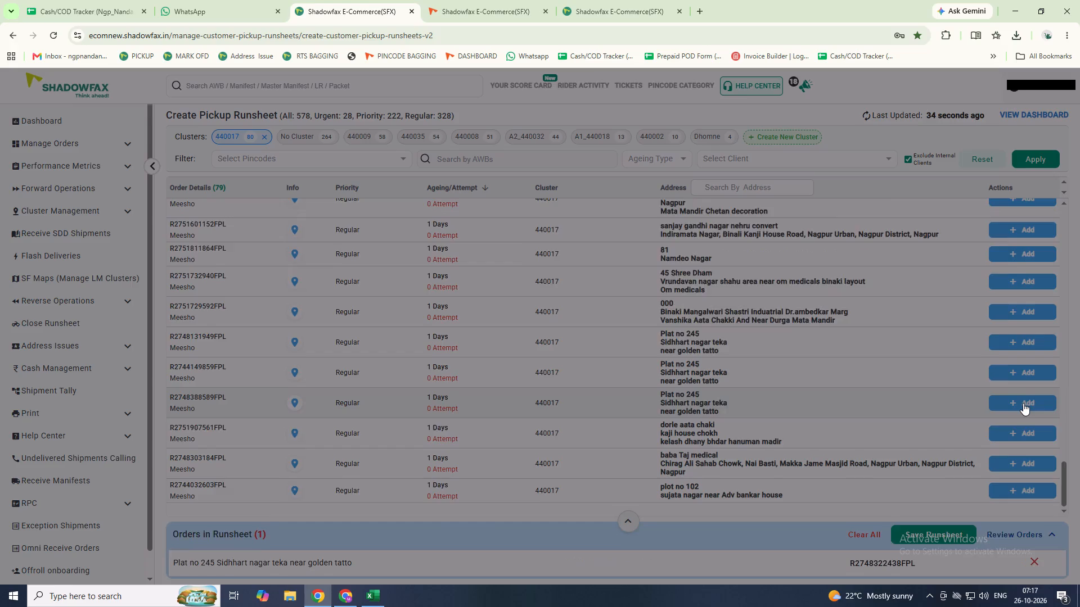
click(1023, 403)
click(1016, 377)
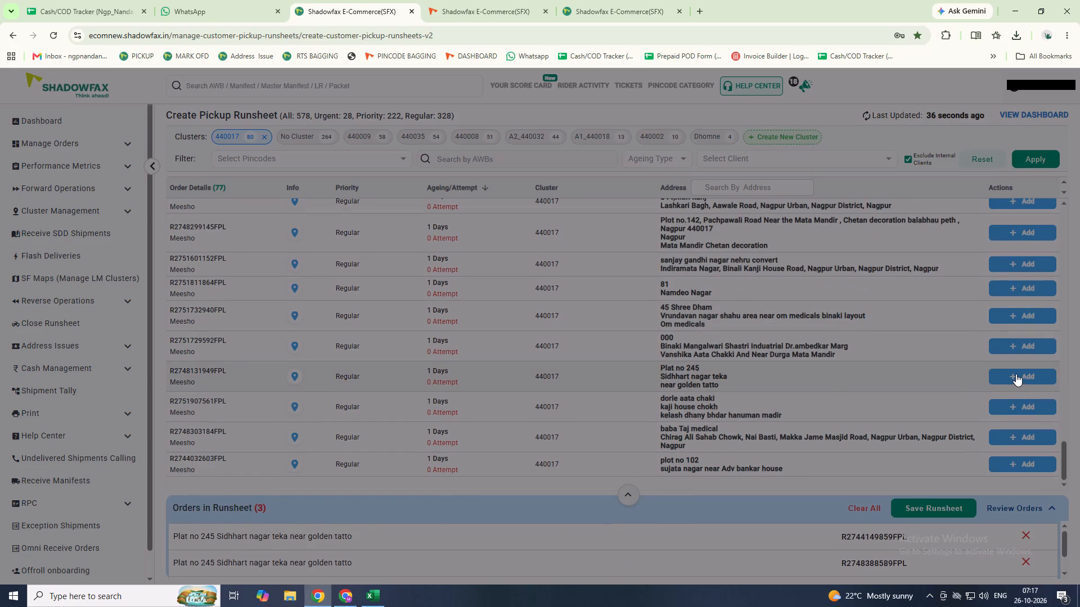
click(1016, 374)
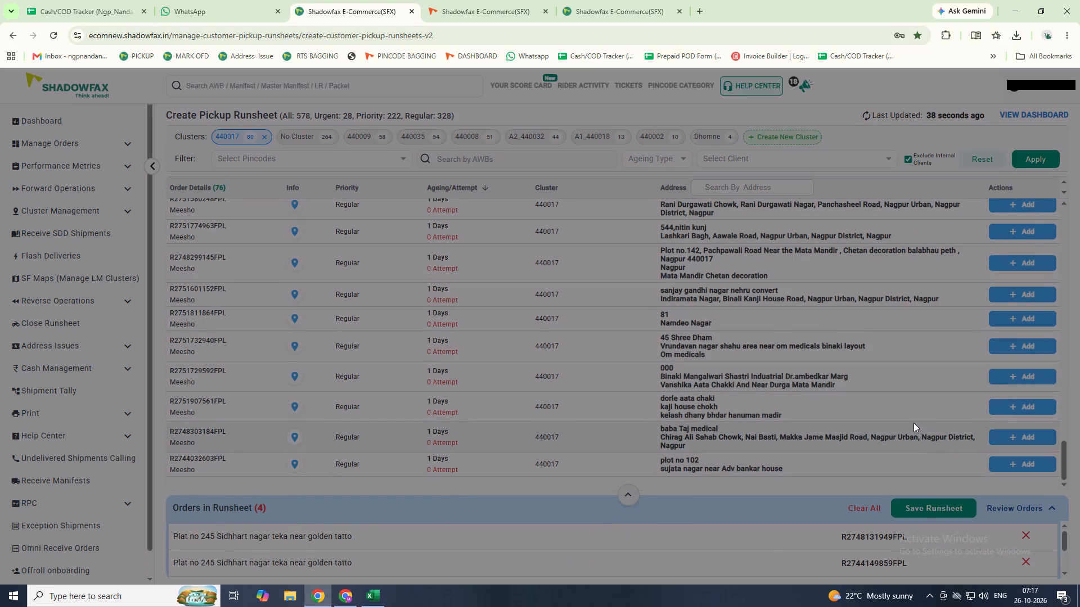
scroll(911, 423, up, 1)
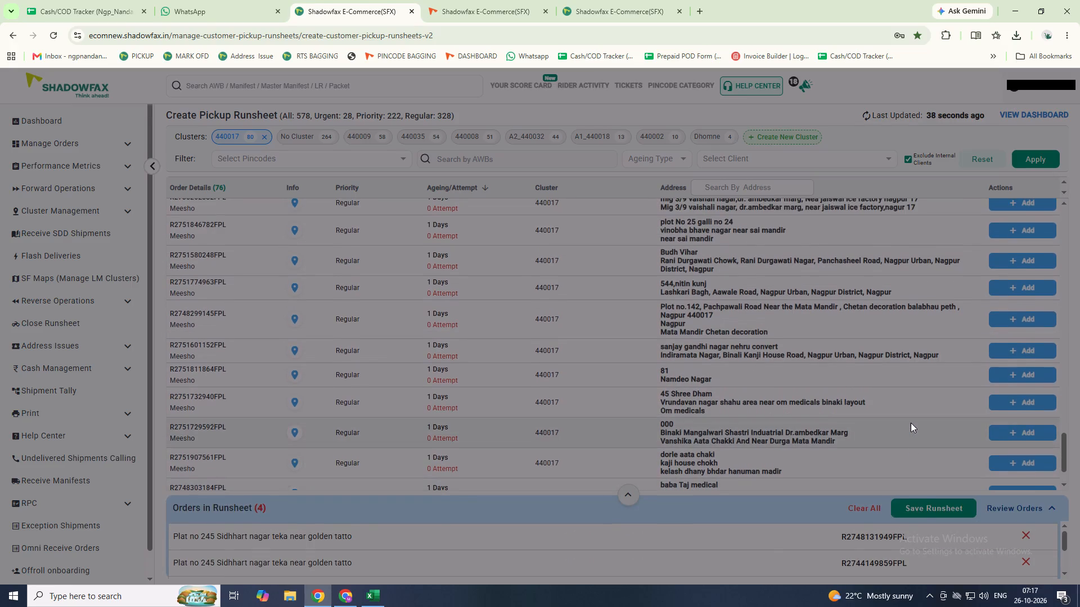
scroll(911, 423, up, 2)
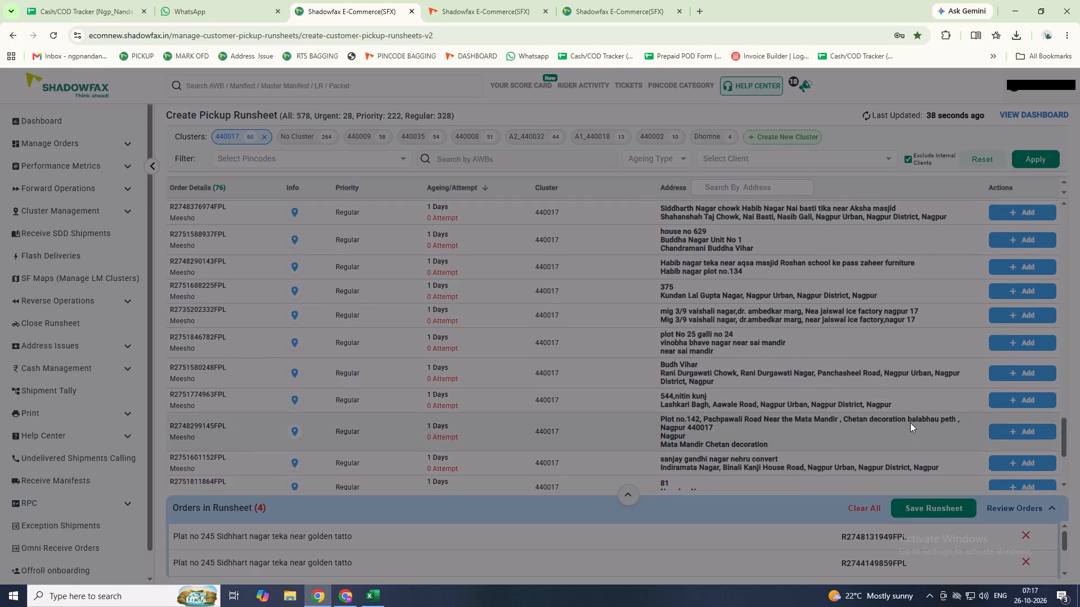
click(298, 262)
click(672, 220)
click(677, 218)
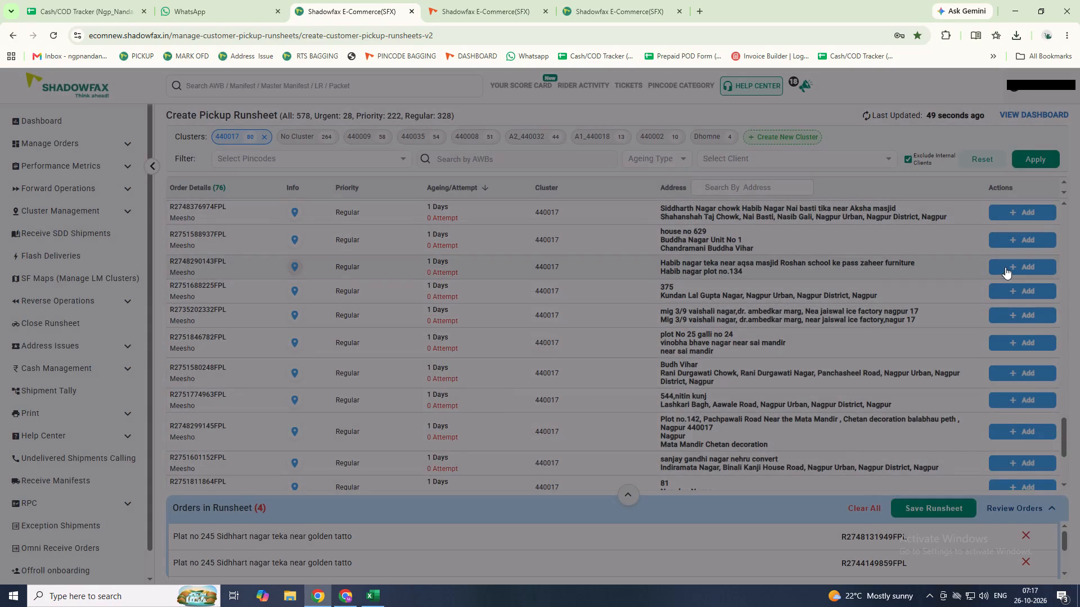
click(1009, 264)
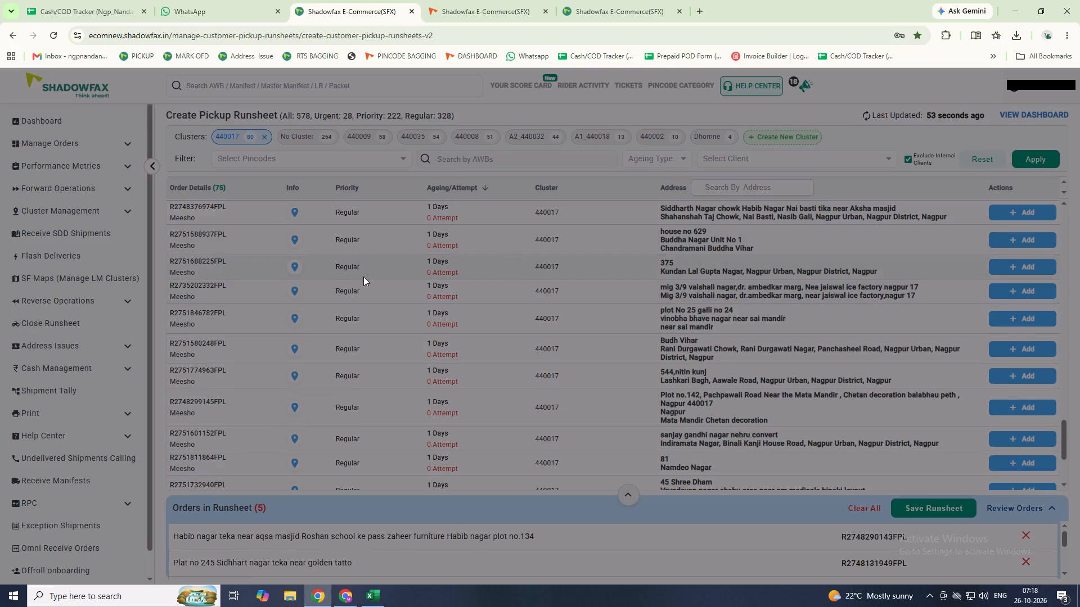
click(294, 241)
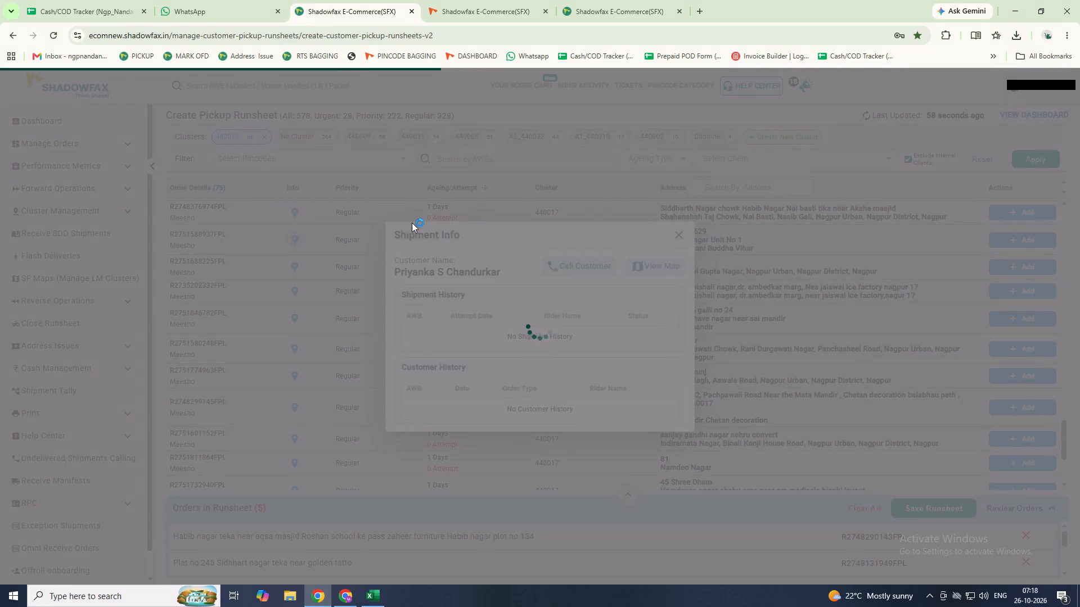
click(679, 230)
scroll(789, 312, up, 2)
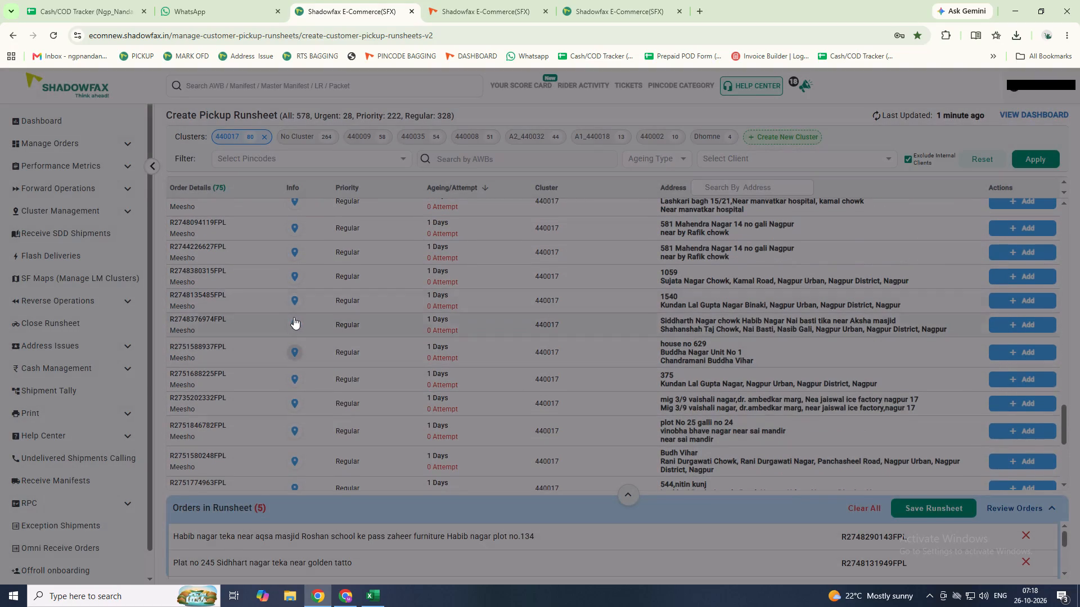
click(297, 319)
click(679, 211)
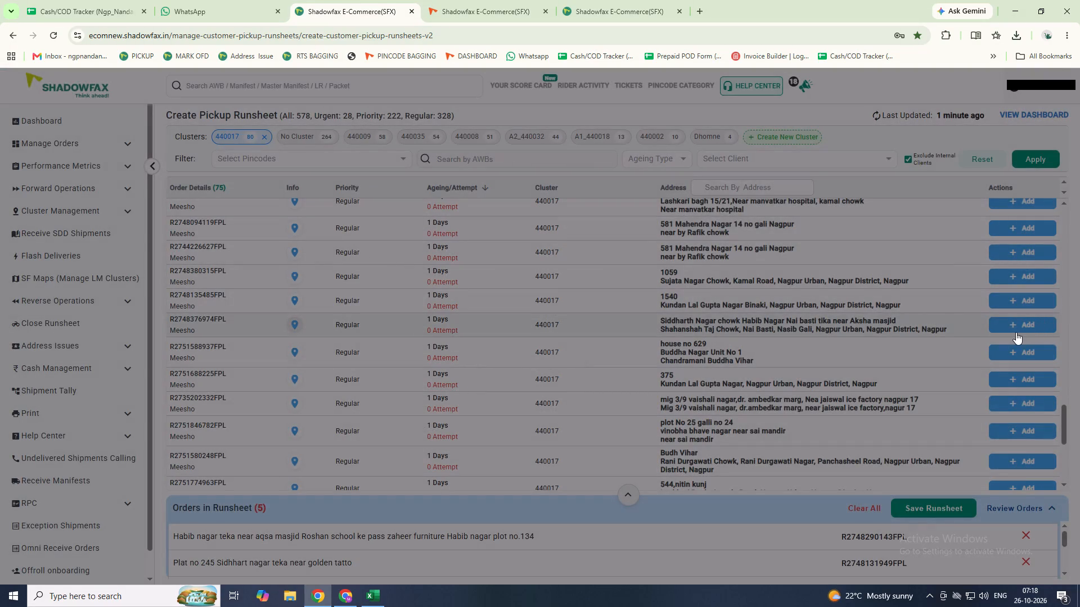
click(1025, 325)
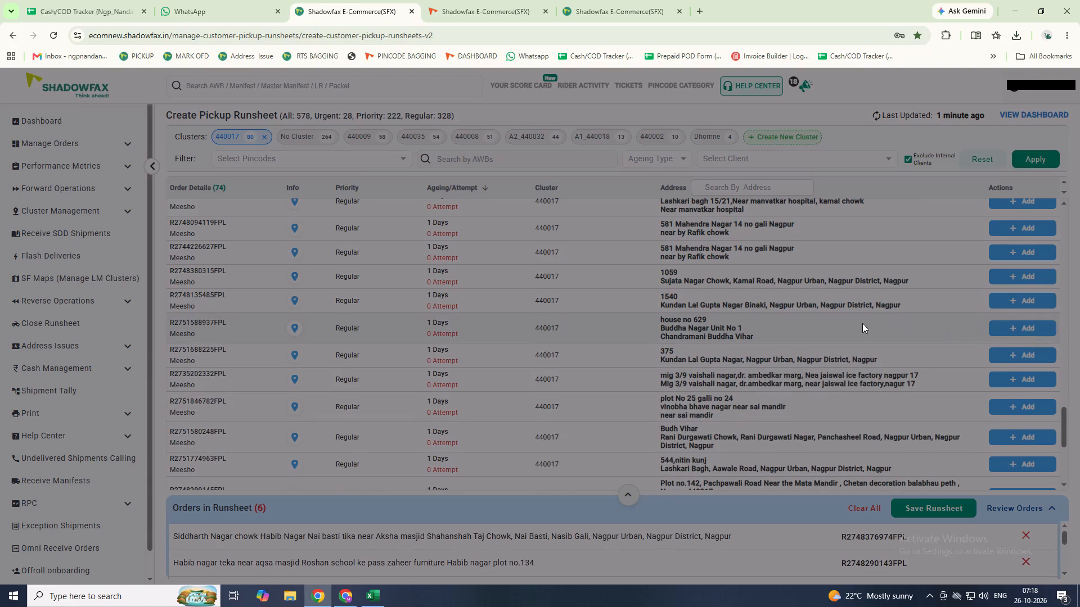
scroll(862, 323, up, 2)
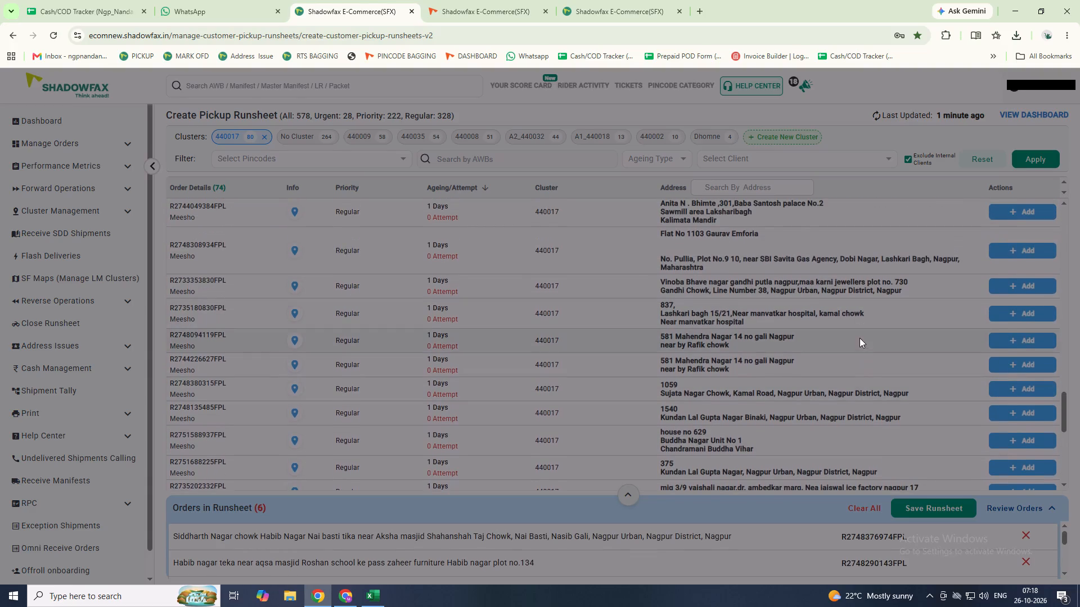
scroll(859, 337, up, 2)
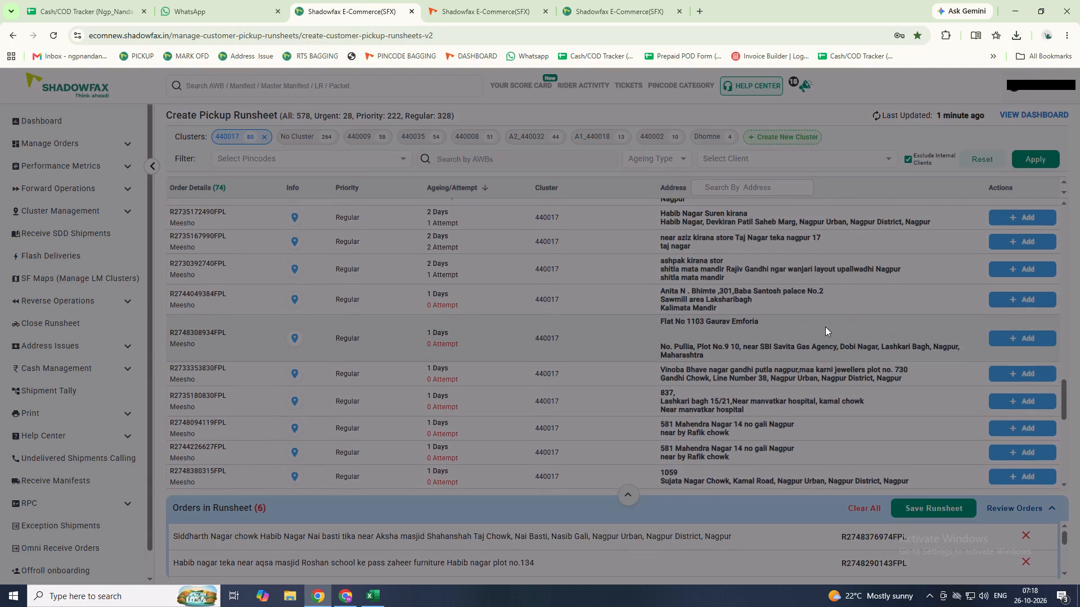
scroll(787, 327, up, 1)
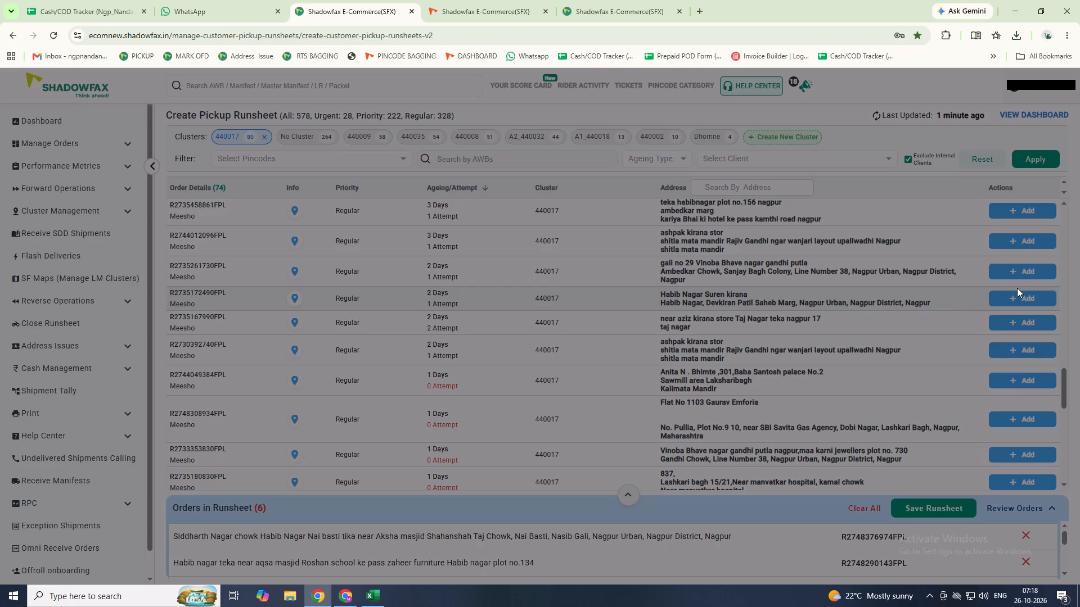
click(1018, 297)
scroll(793, 324, up, 1)
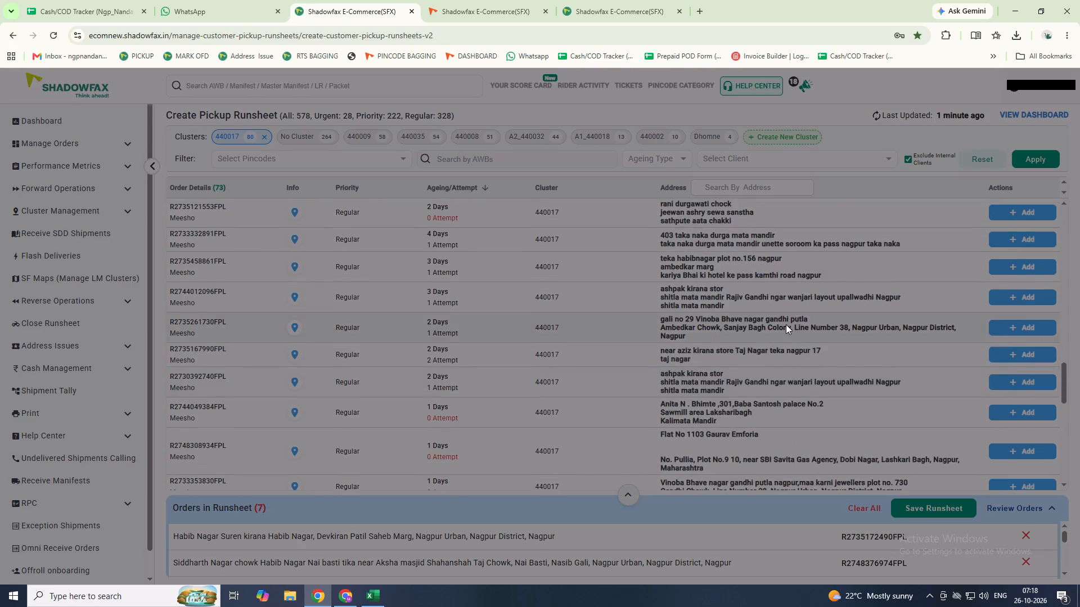
scroll(786, 324, up, 2)
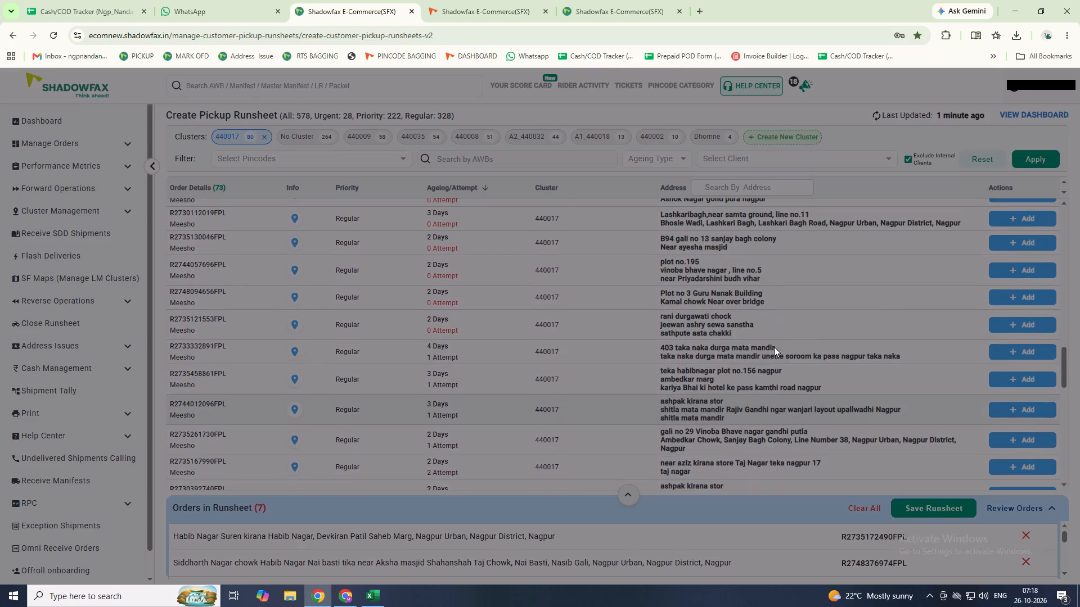
click(1024, 378)
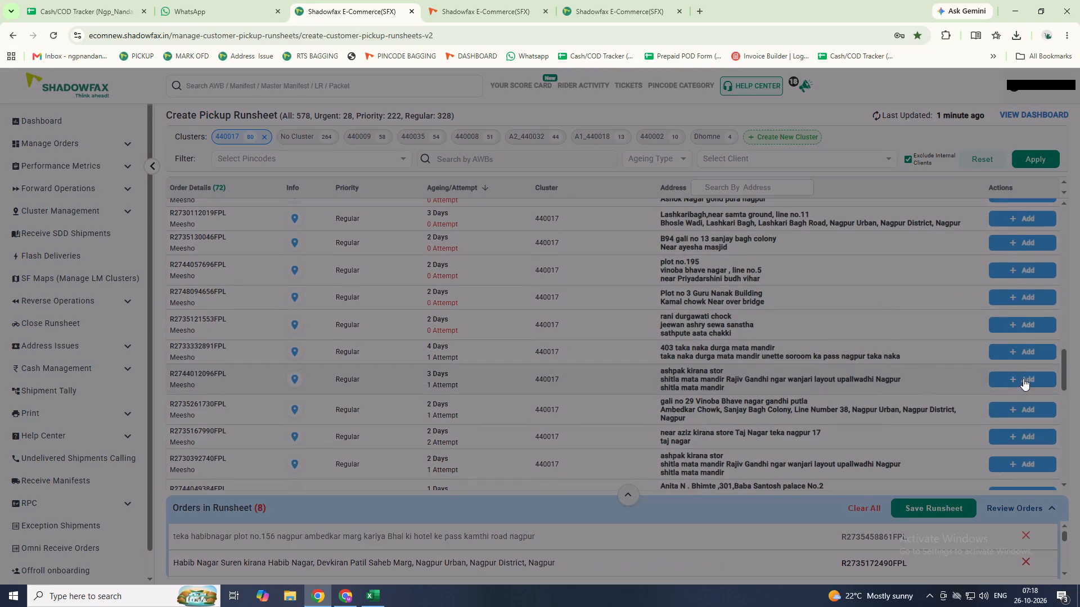
click(290, 352)
click(676, 222)
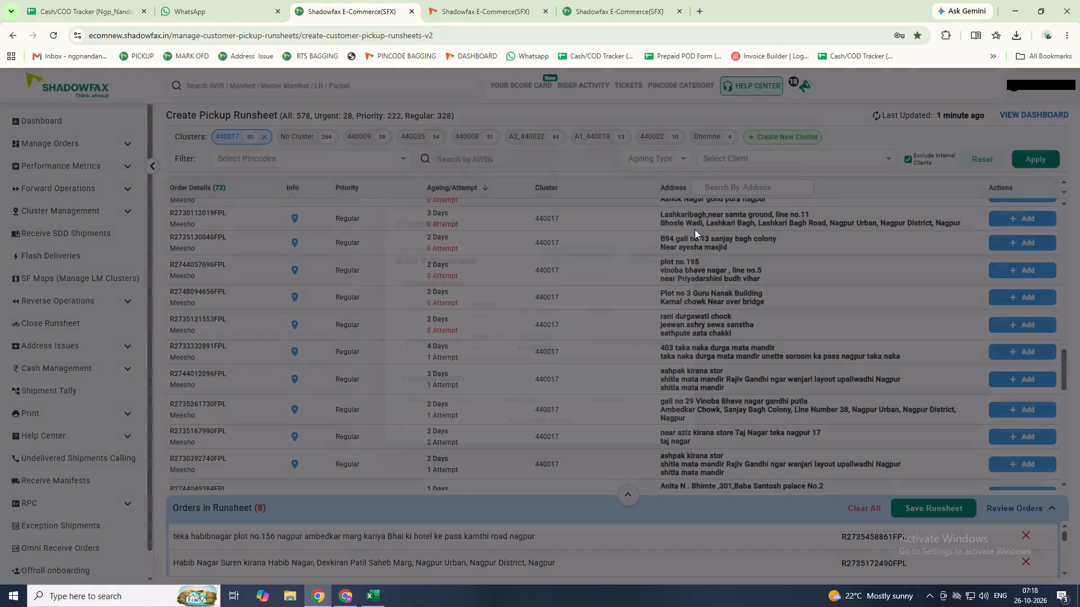
click(1019, 350)
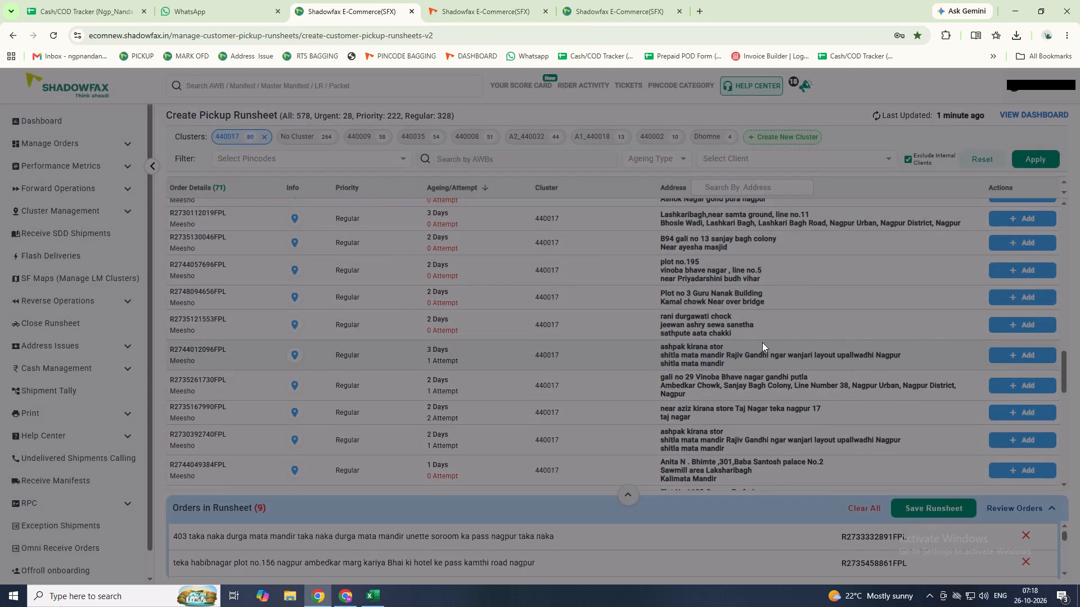
scroll(788, 329, up, 1)
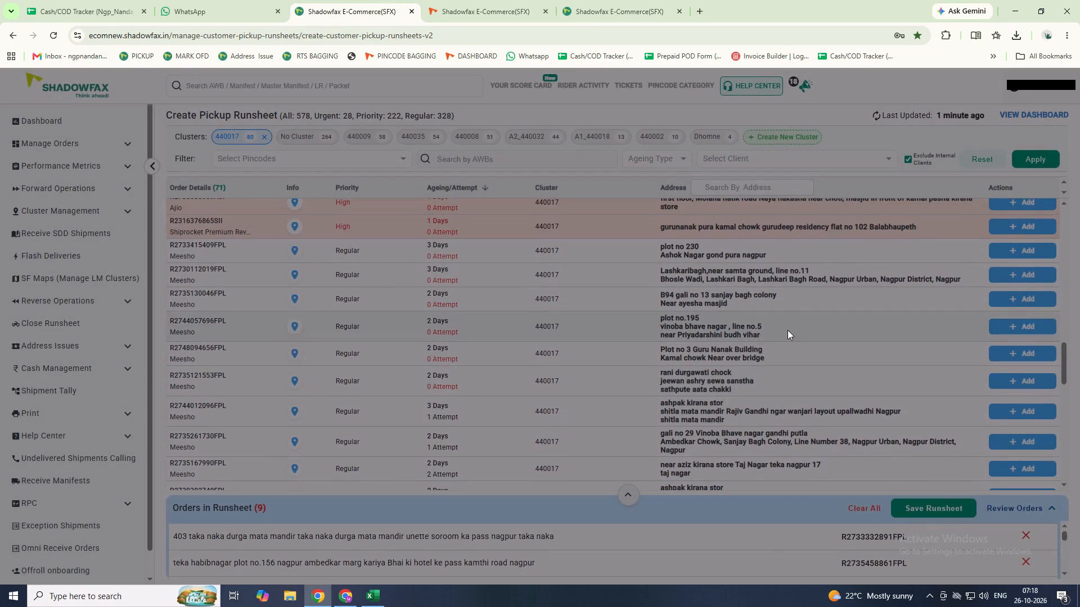
scroll(787, 330, up, 2)
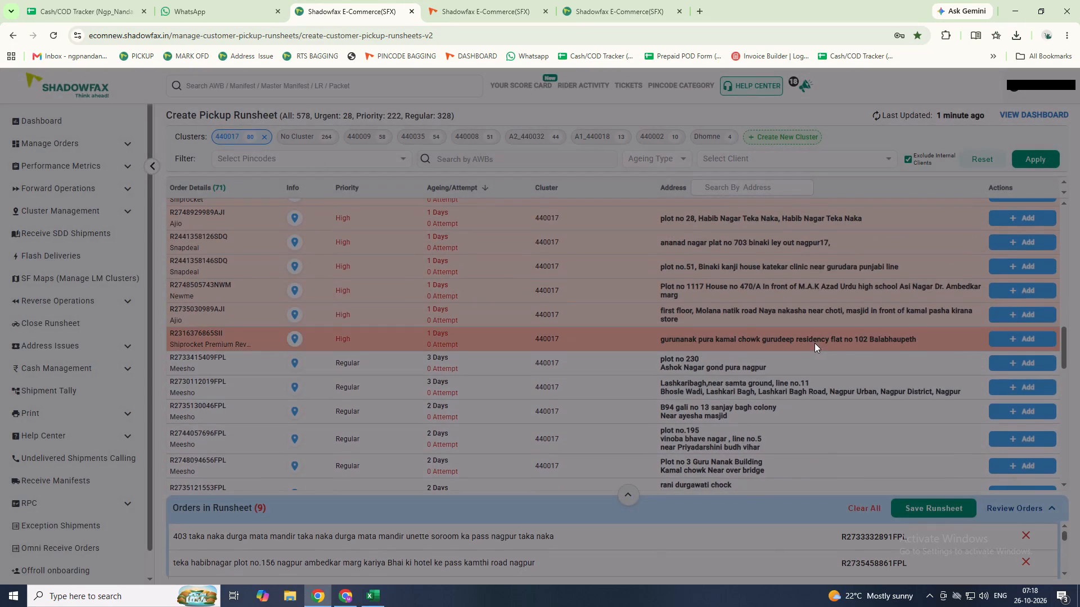
scroll(800, 343, up, 1)
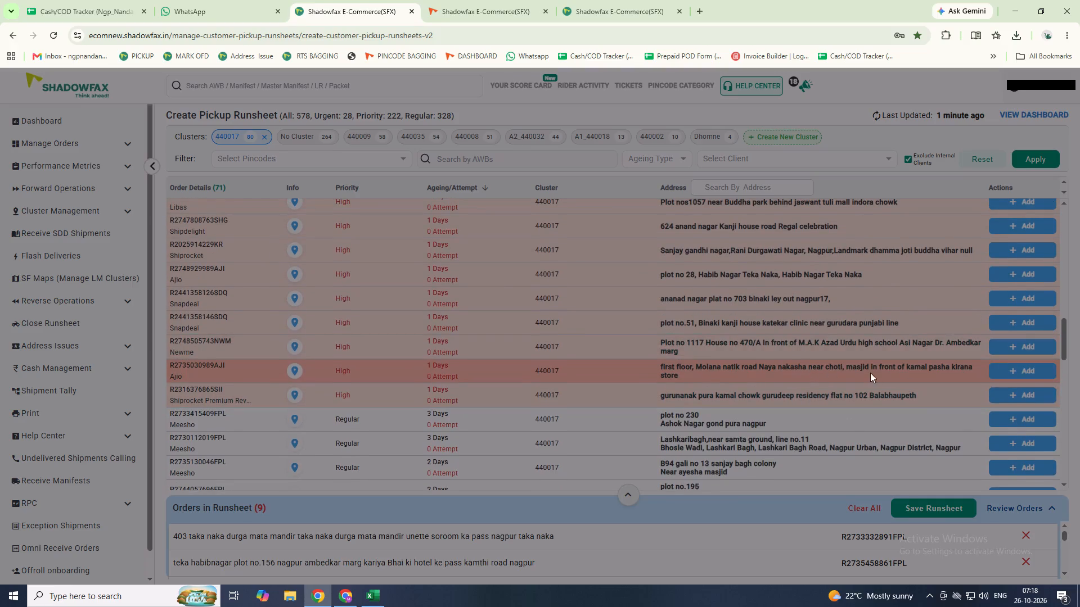
click(1023, 343)
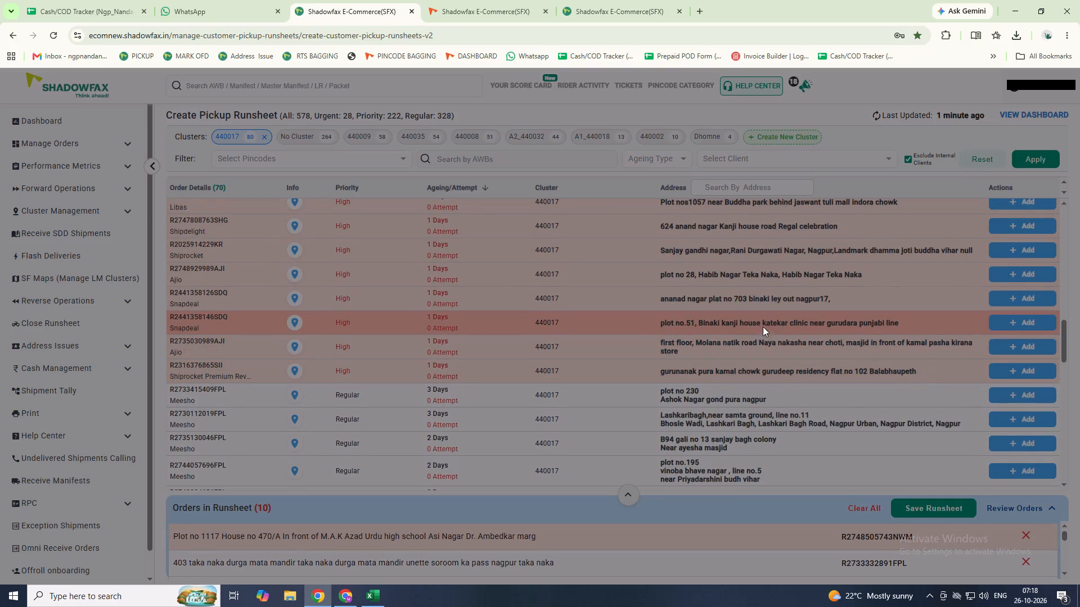
click(1007, 274)
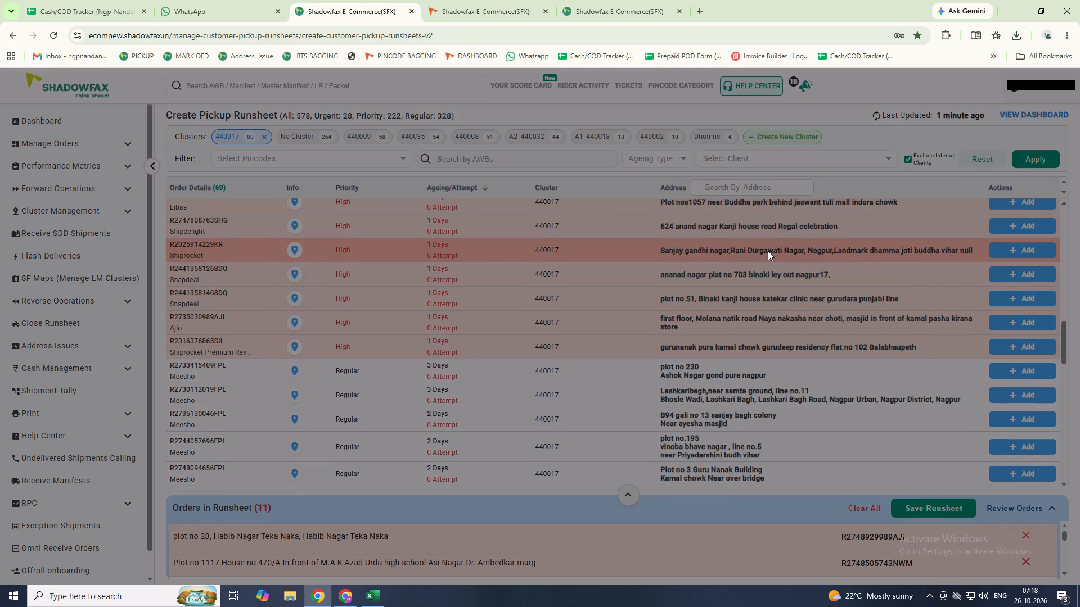
scroll(760, 302, up, 1)
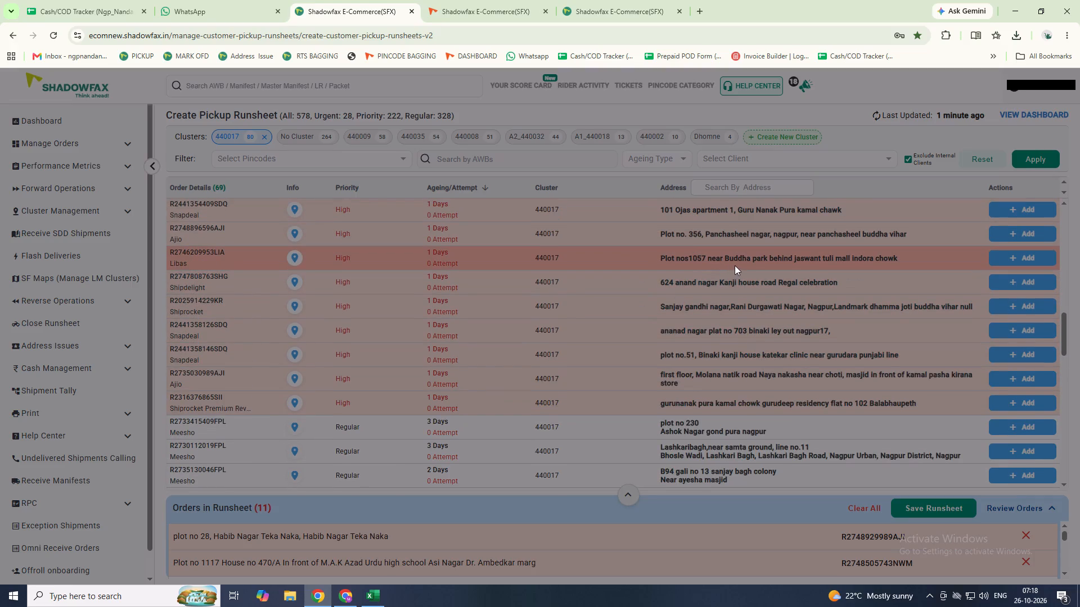
click(1011, 257)
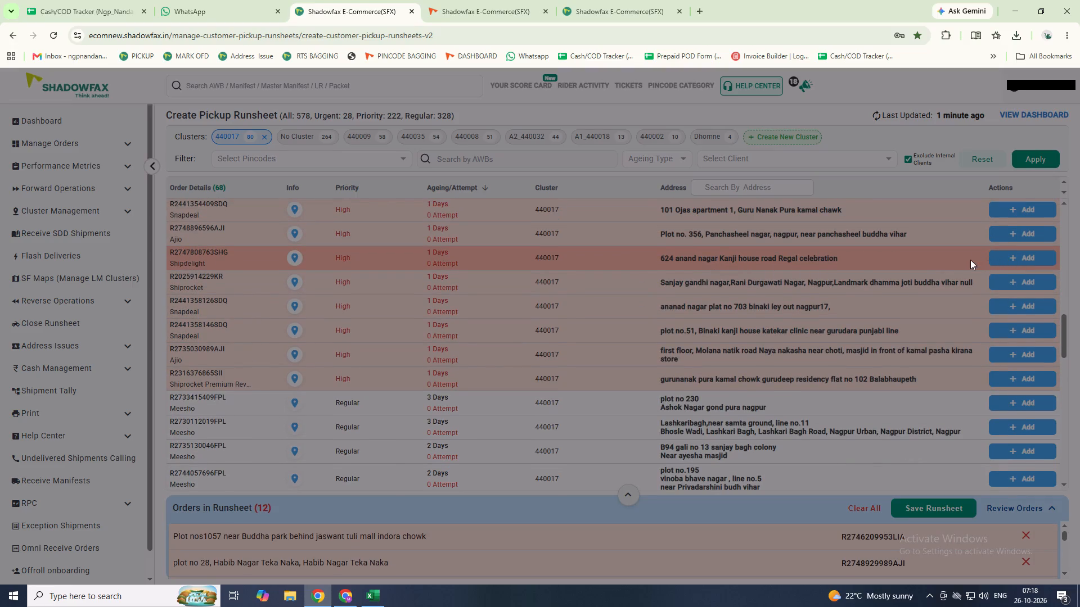
scroll(861, 327, up, 1)
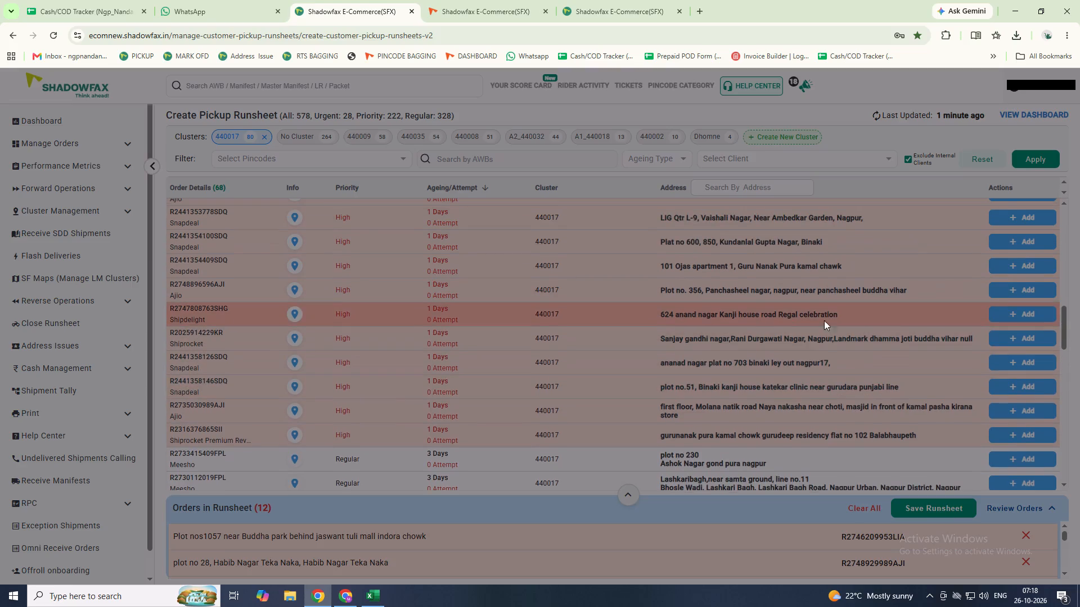
scroll(808, 312, up, 2)
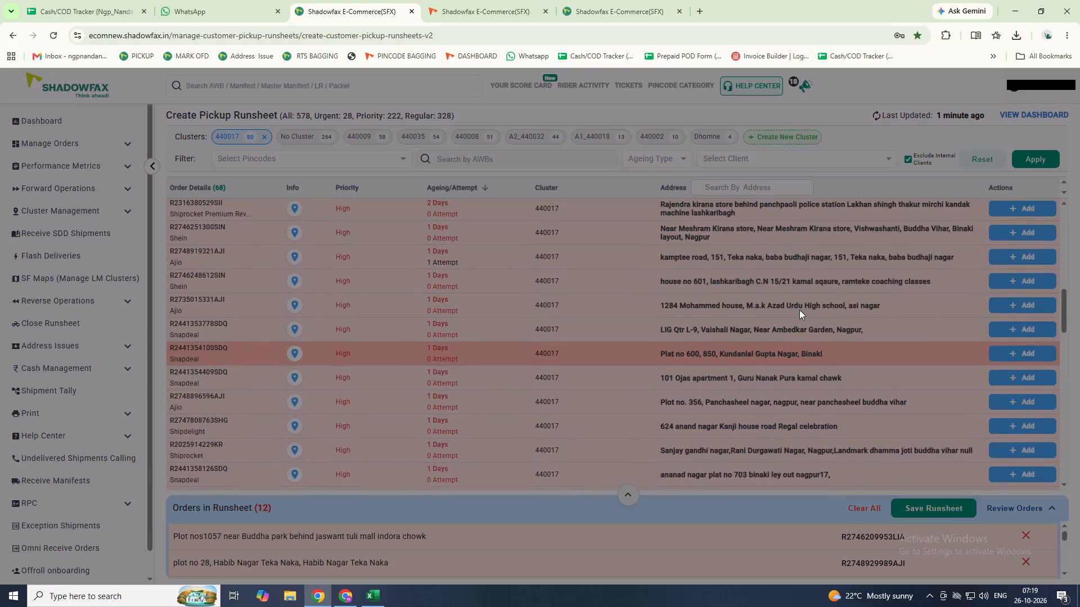
click(1012, 303)
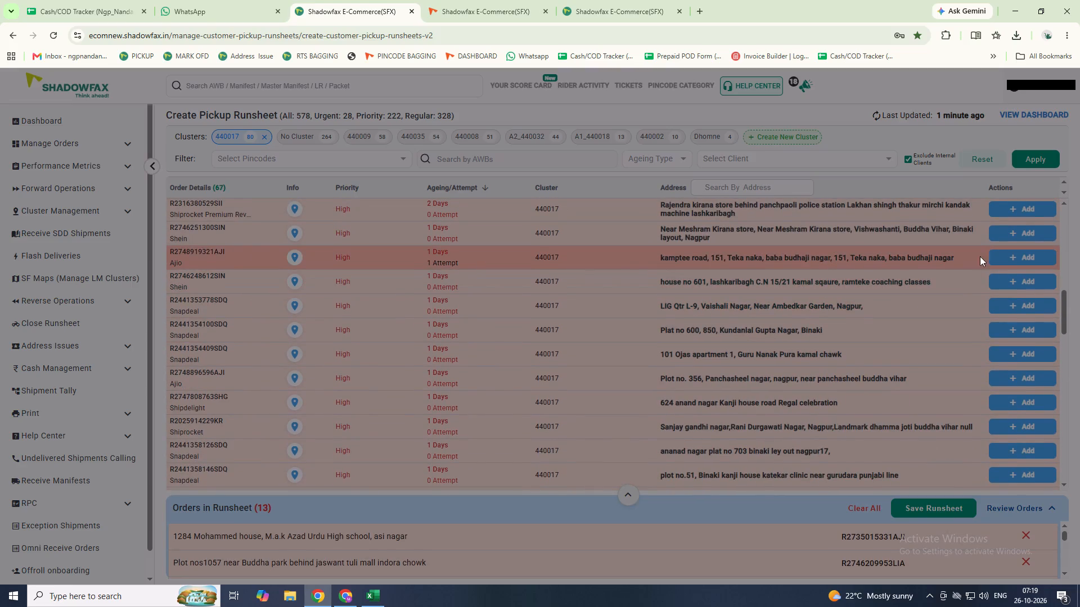
click(298, 255)
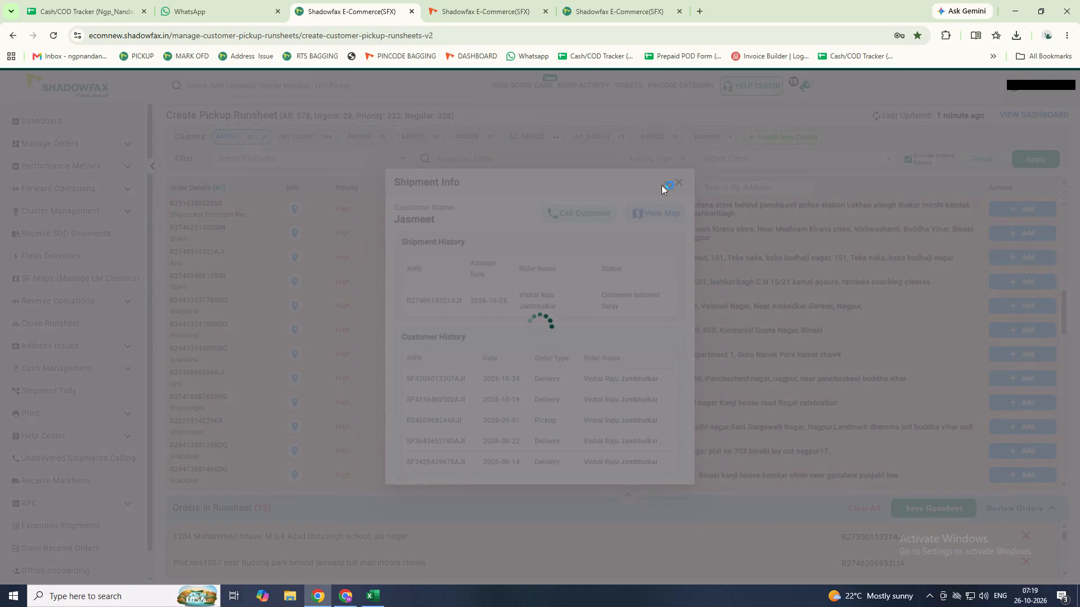
click(679, 183)
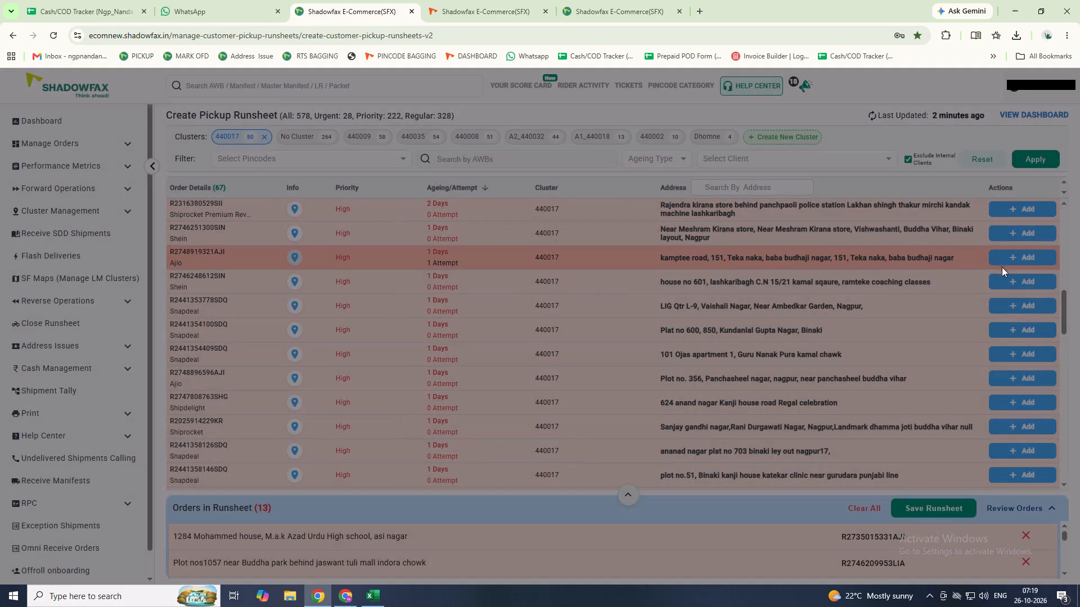
click(1009, 257)
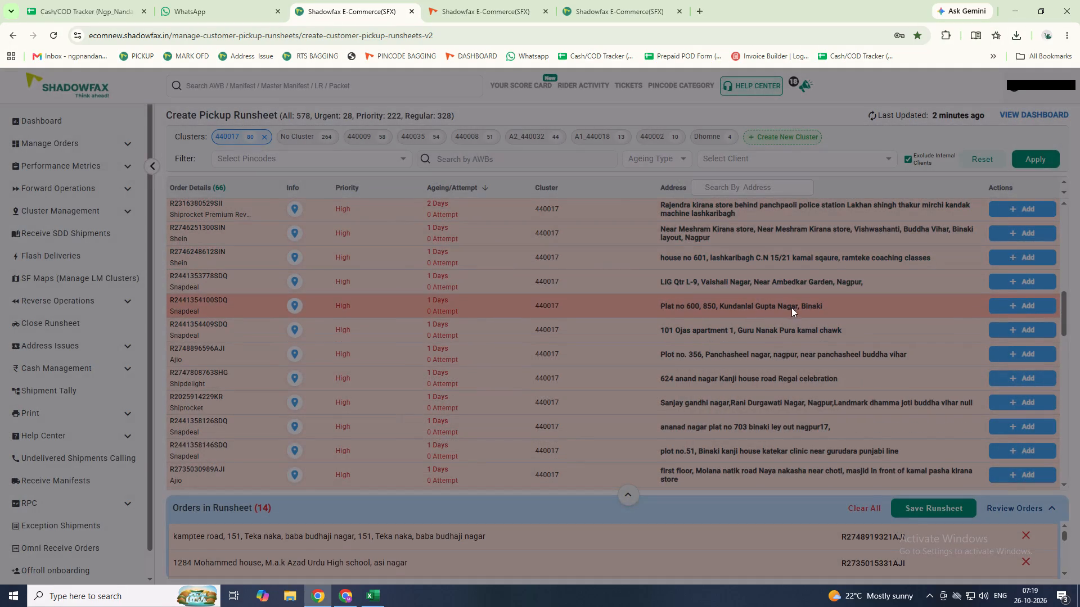
scroll(837, 305, up, 1)
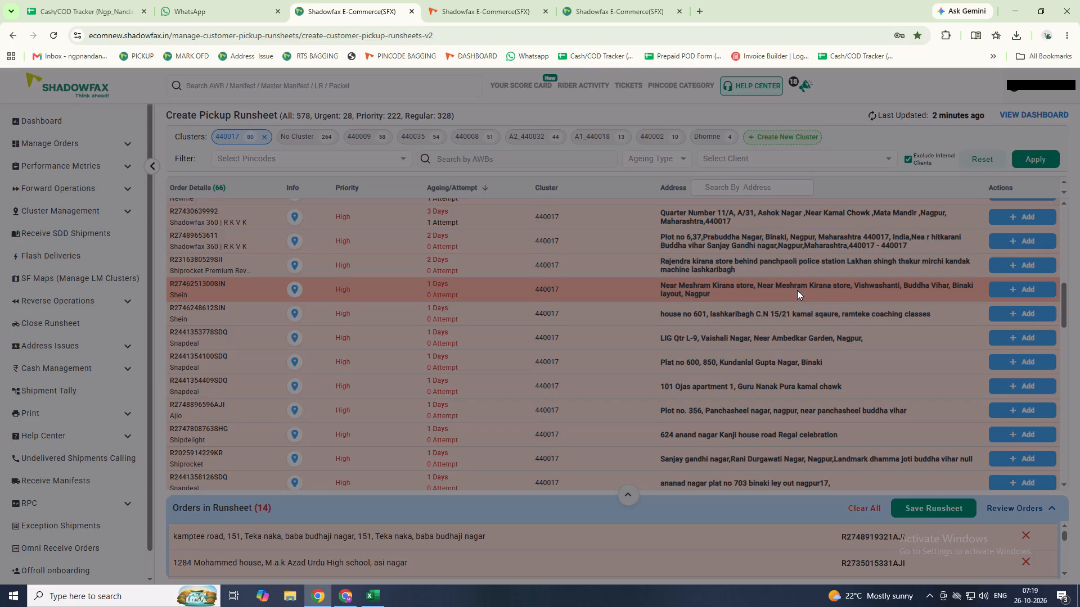
scroll(794, 288, up, 4)
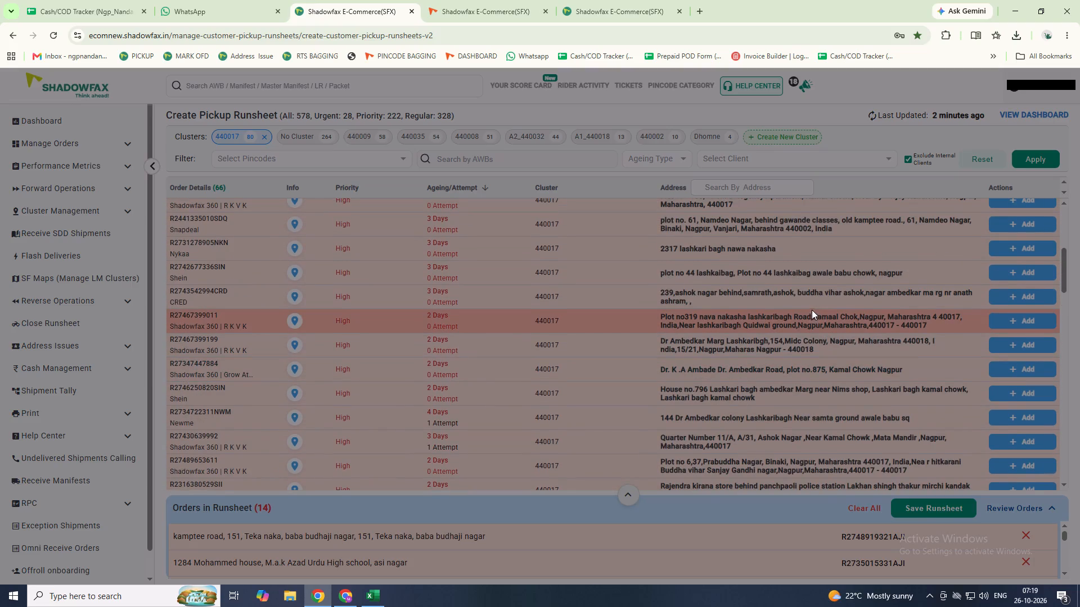
scroll(803, 306, up, 1)
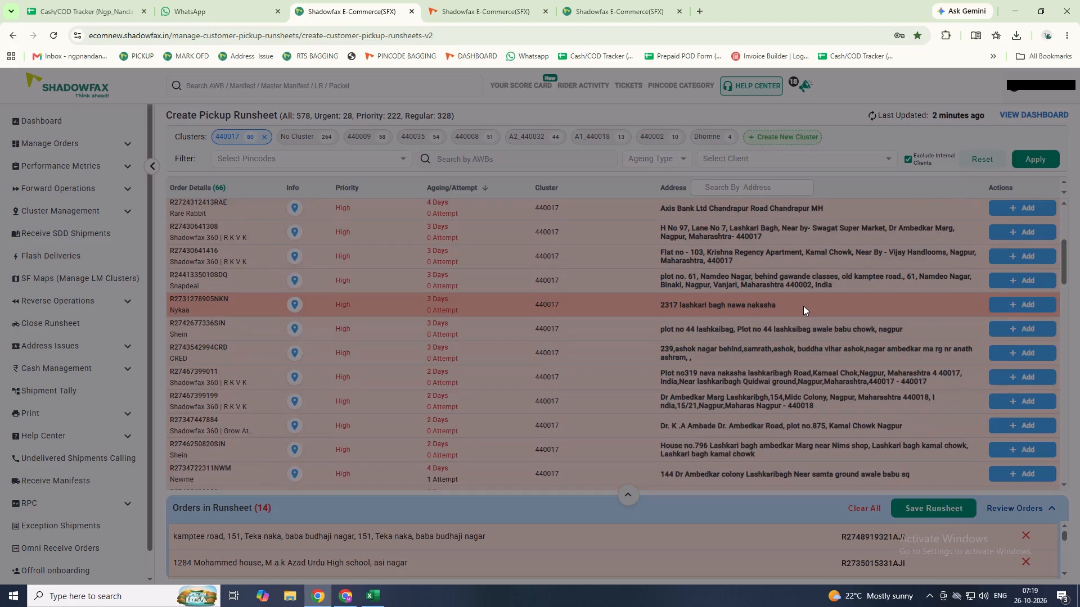
scroll(803, 306, up, 3)
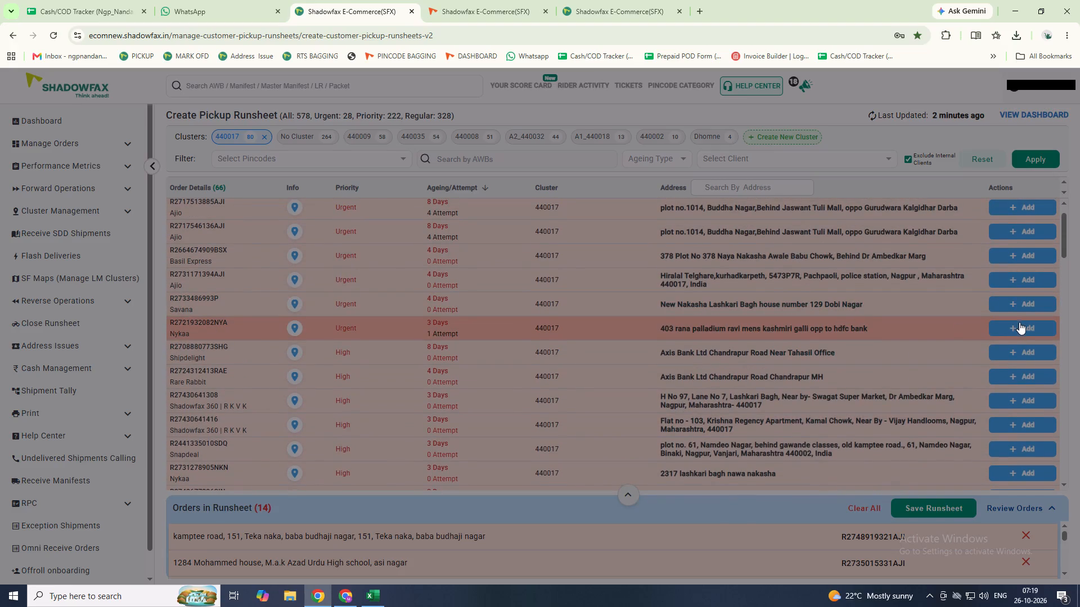
click(1018, 323)
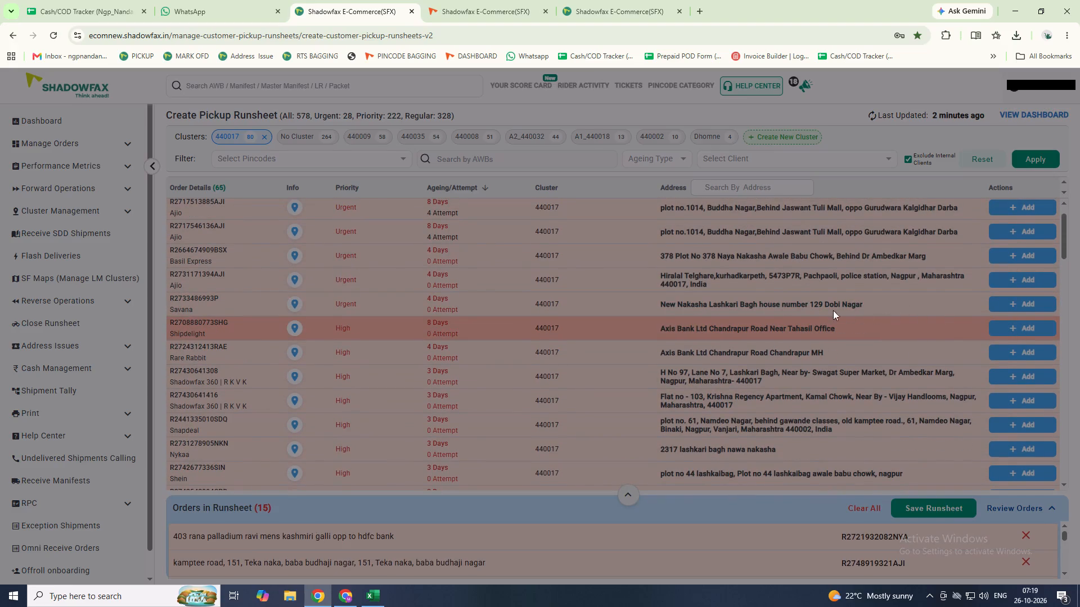
scroll(825, 300, up, 1)
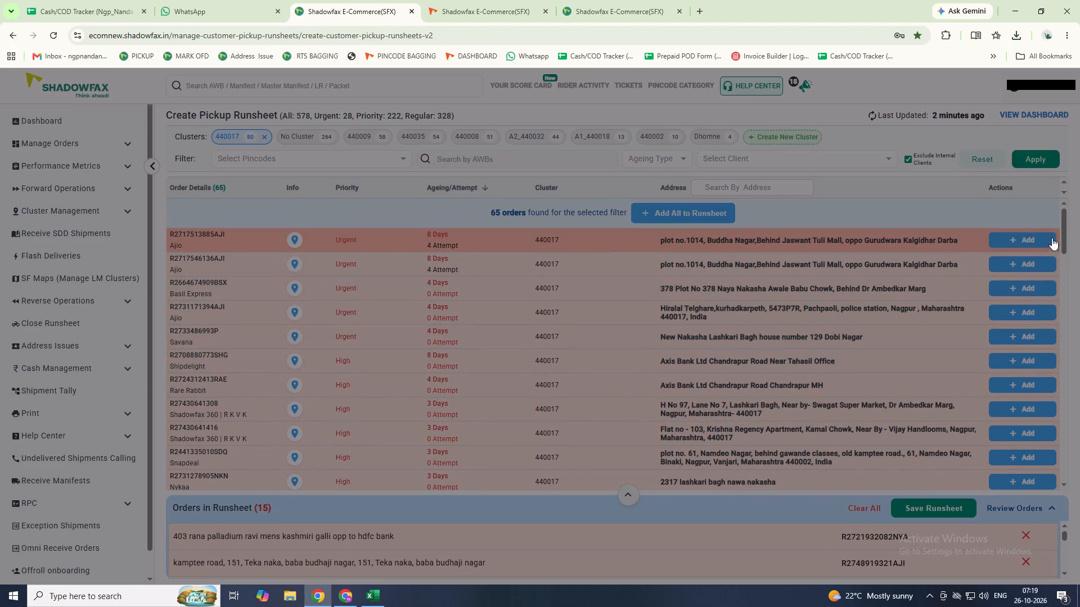
click(293, 239)
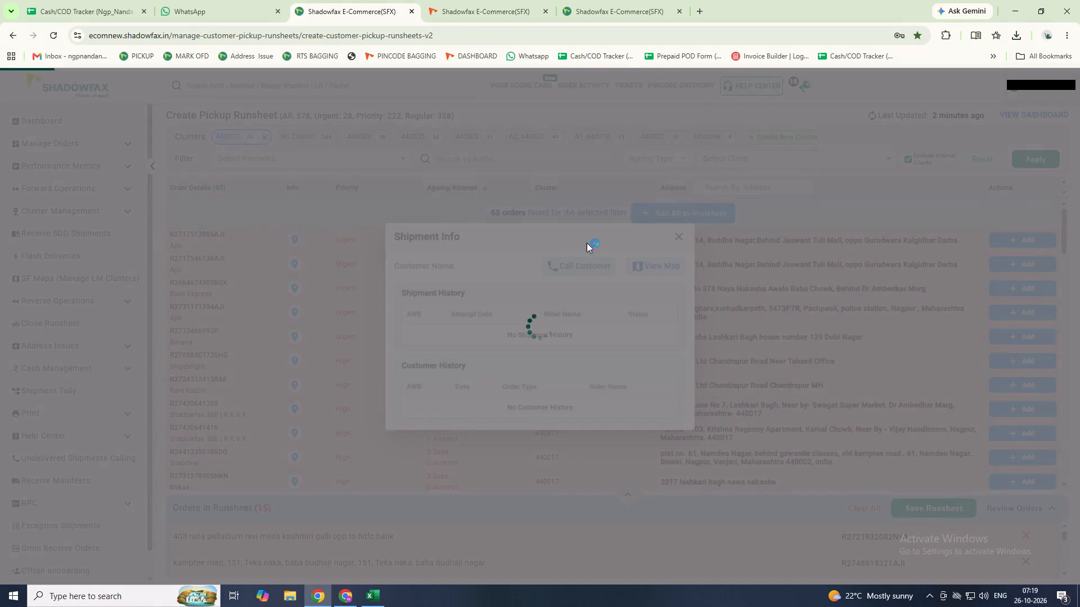
click(665, 130)
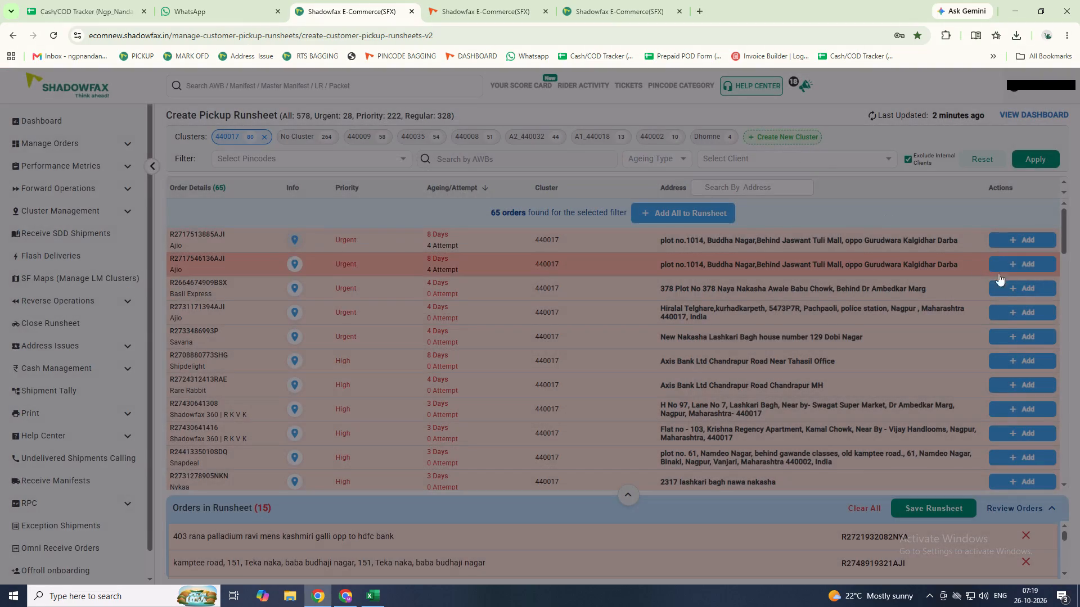
double_click(1013, 246)
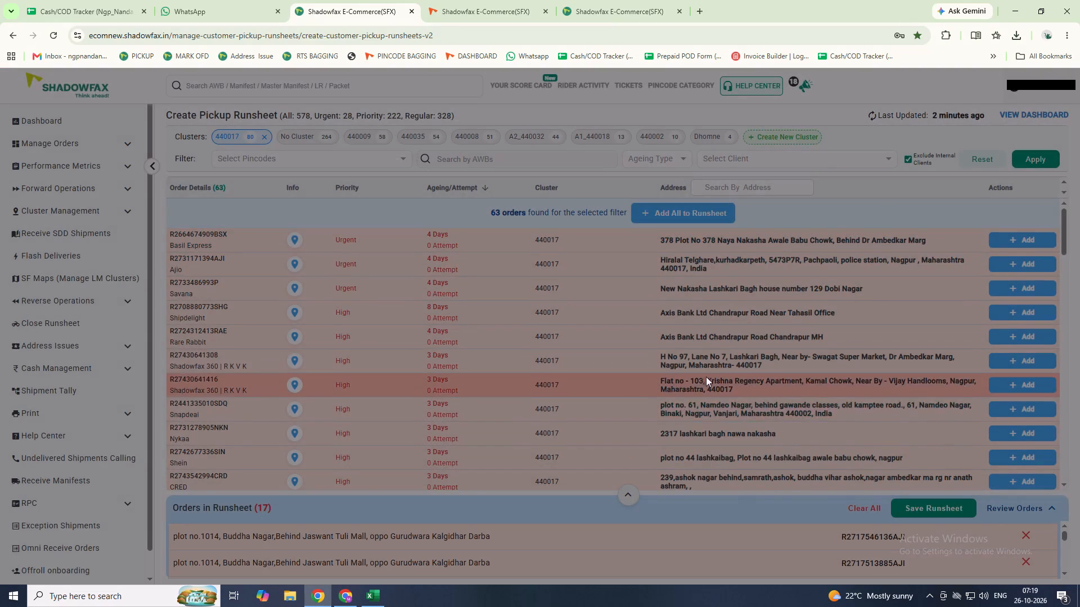
scroll(724, 371, down, 9)
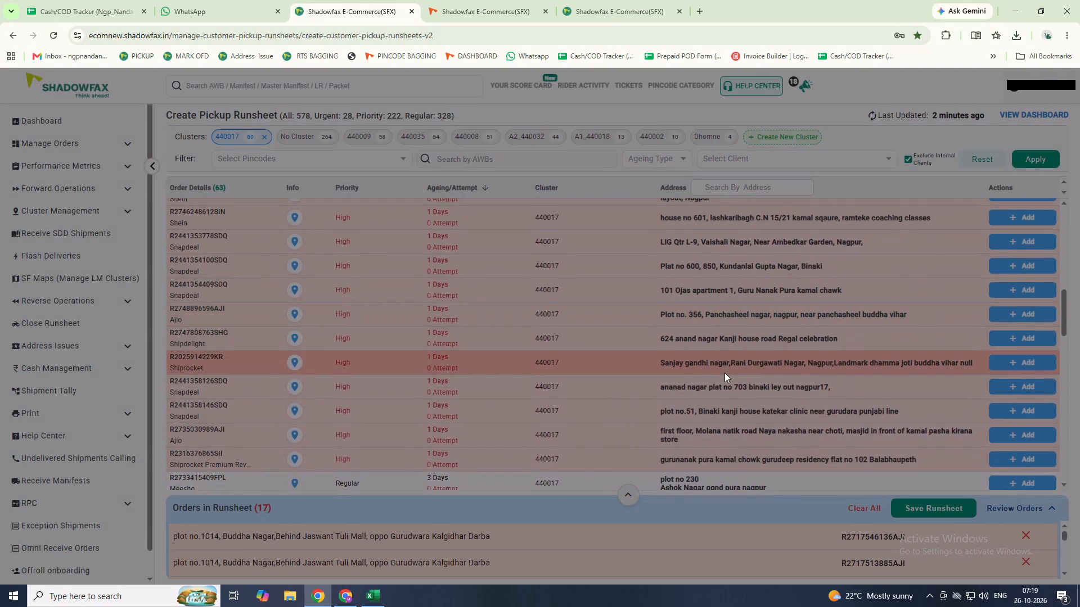
scroll(724, 373, down, 18)
scroll(721, 372, down, 9)
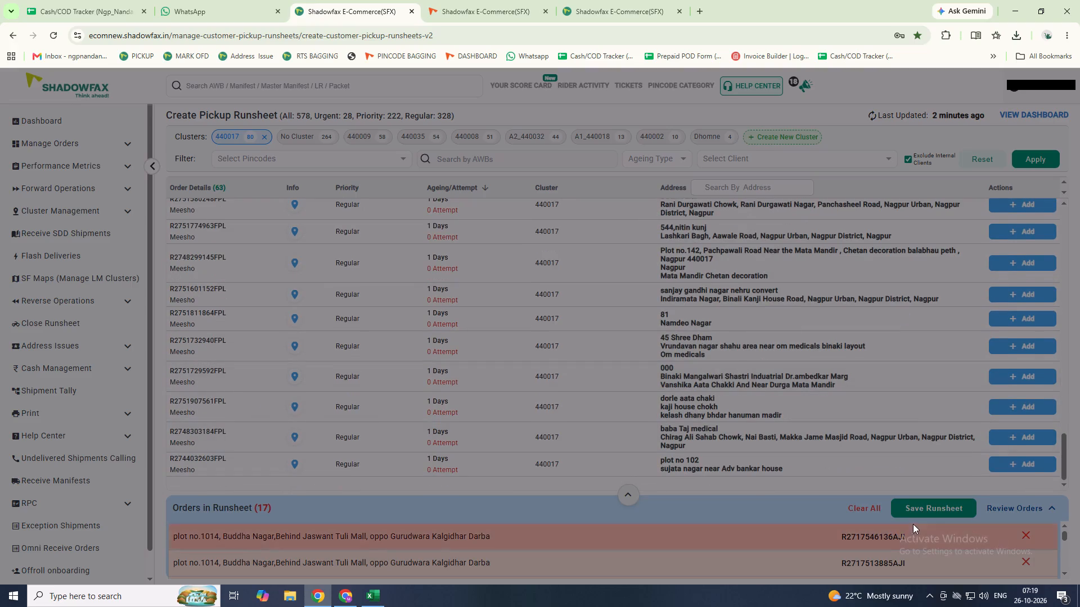
click(916, 511)
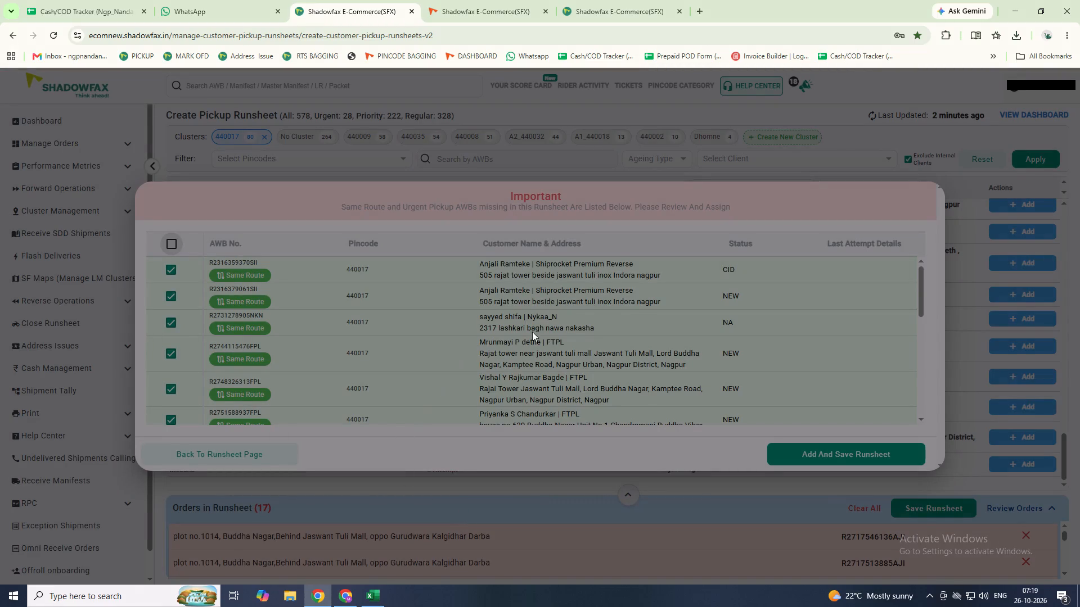
click(169, 319)
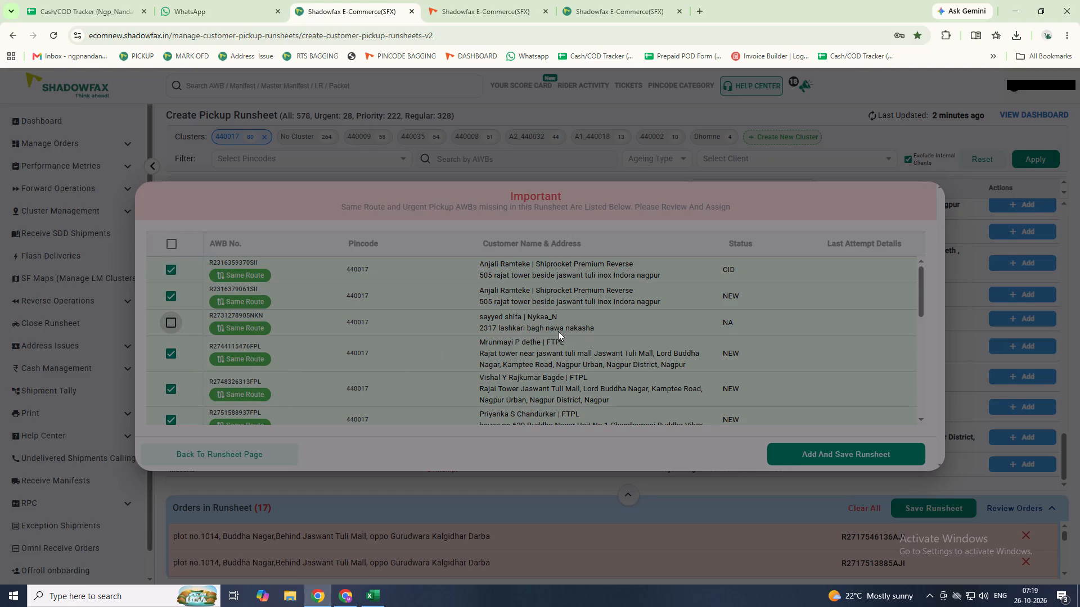
scroll(558, 330, down, 1)
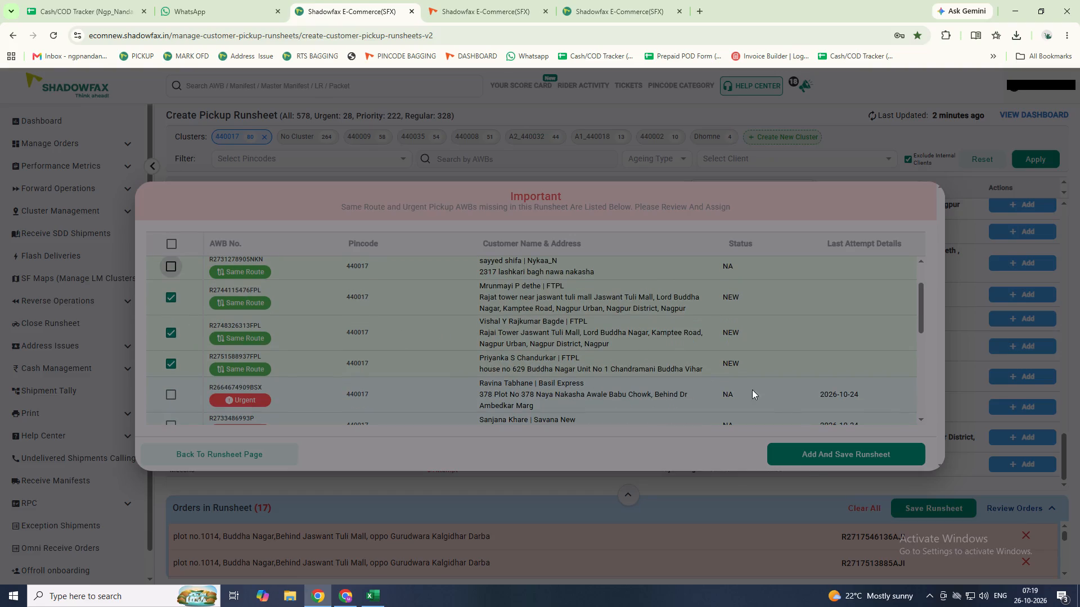
click(806, 452)
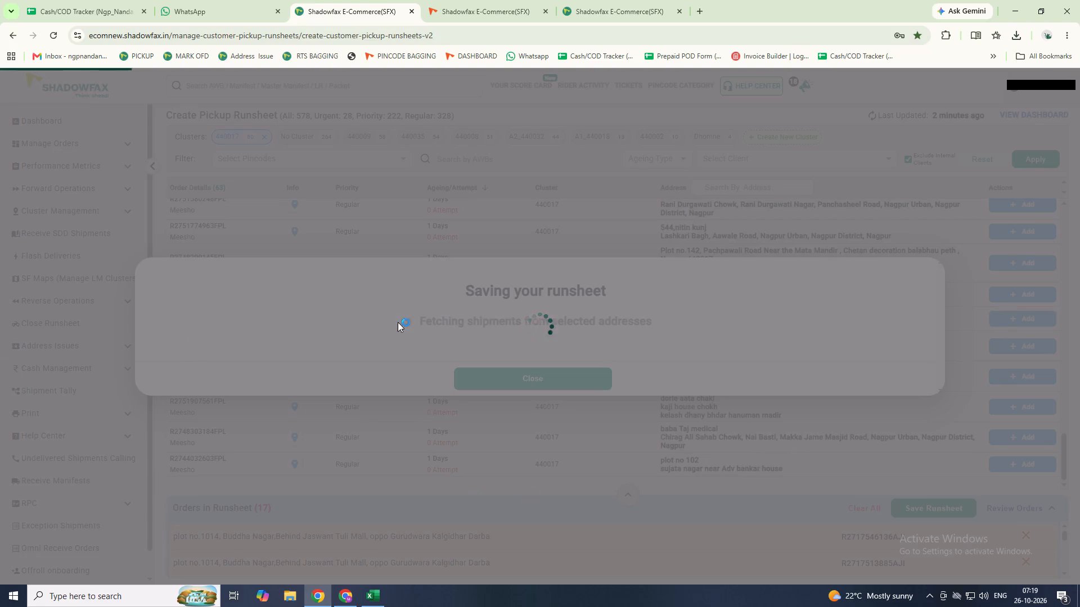
Assign the saved runsheet to rider Vishal, mark it OFP and close the summary.
click(345, 392)
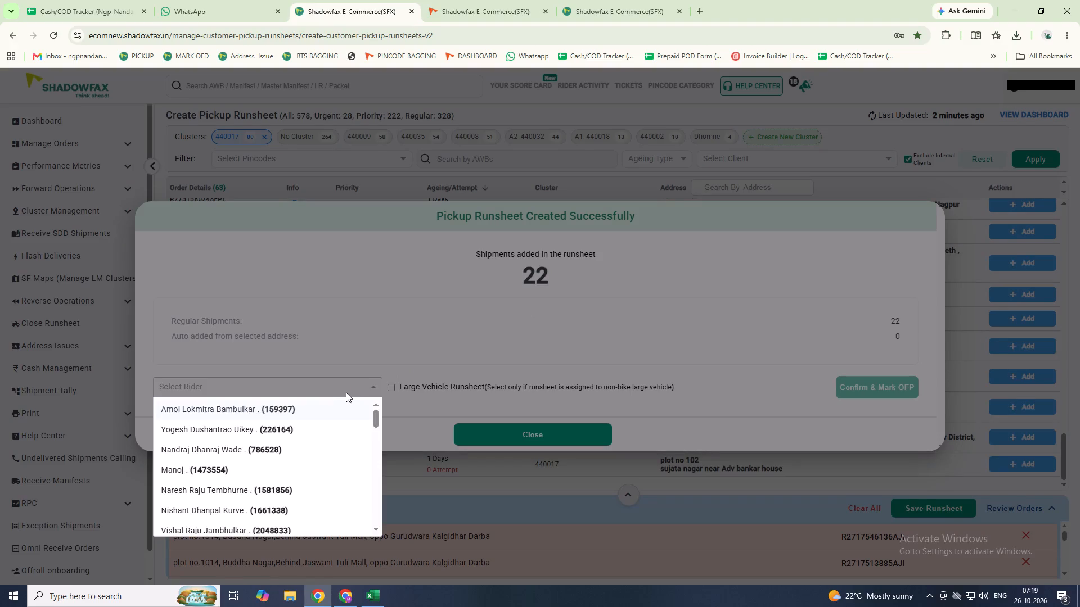
text(VISHAL)
key(Return)
key(Tab)
key(Tab)
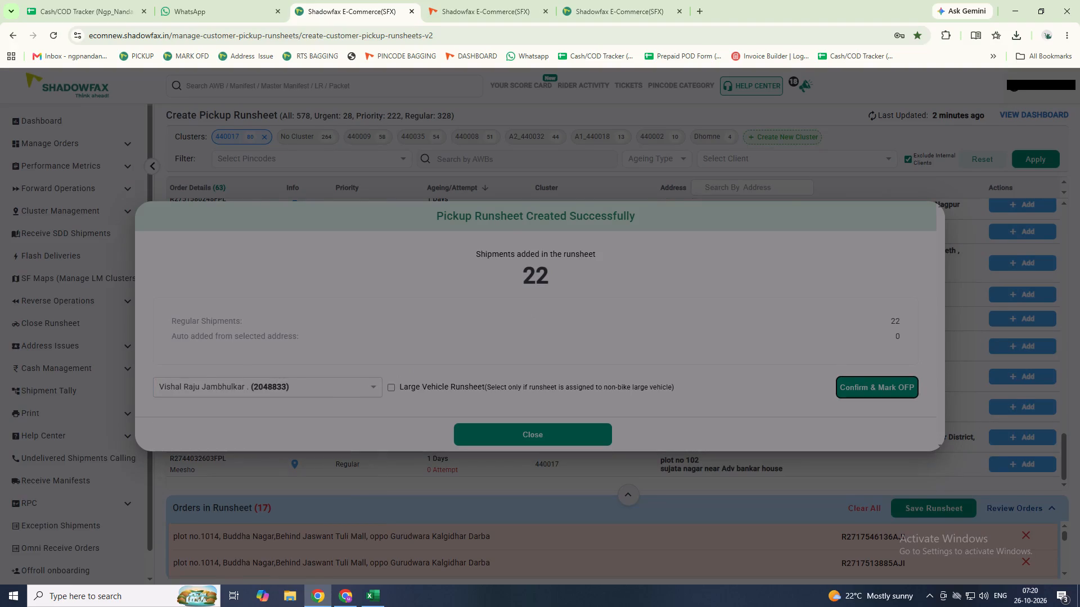
key(Return)
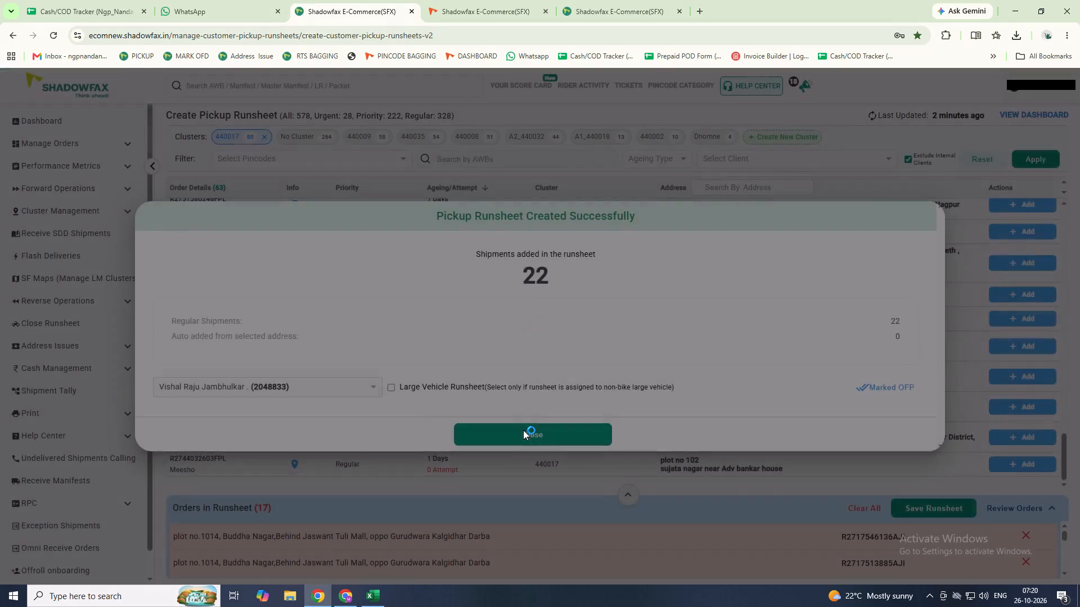
click(517, 433)
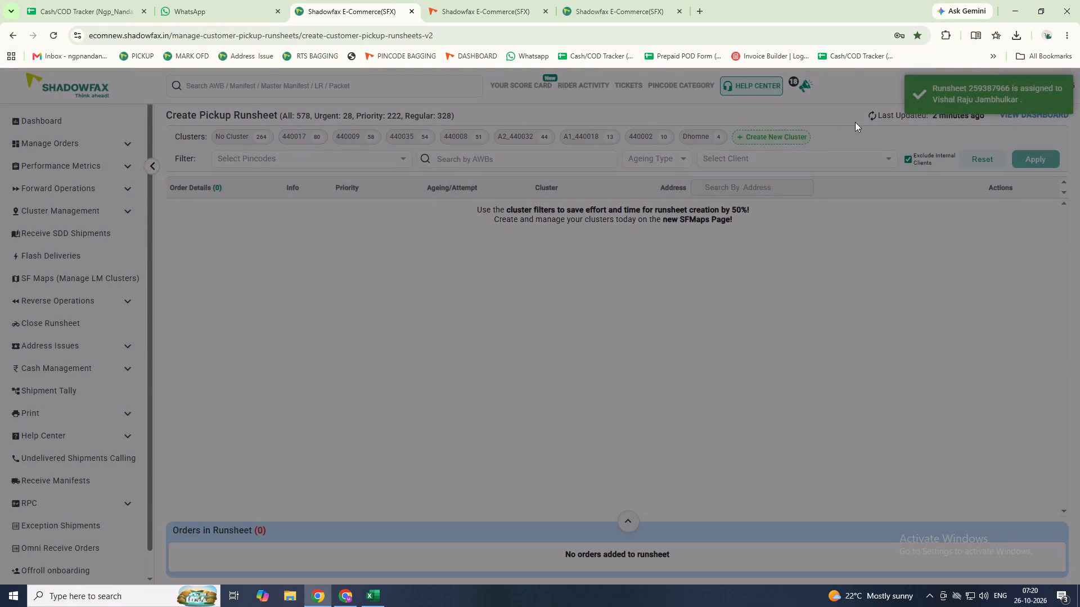
triple_click(874, 115)
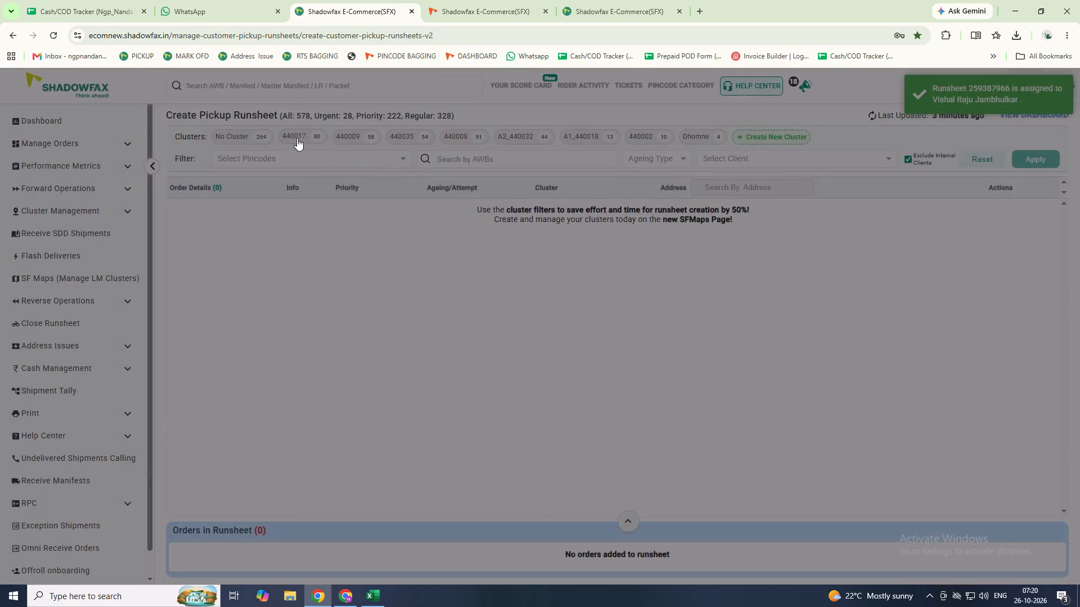
click(309, 135)
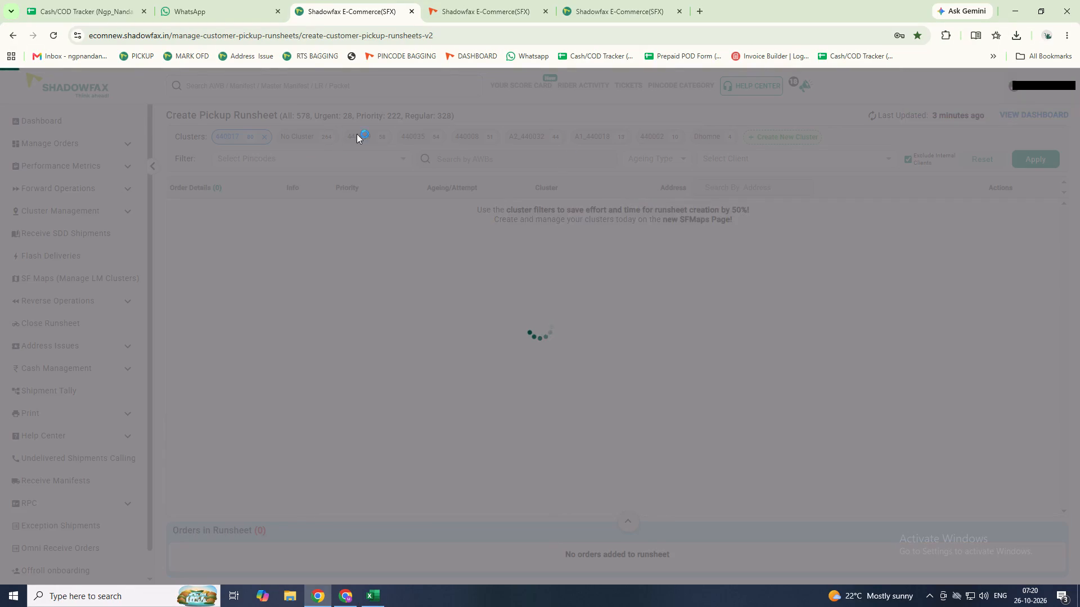
scroll(871, 304, down, 19)
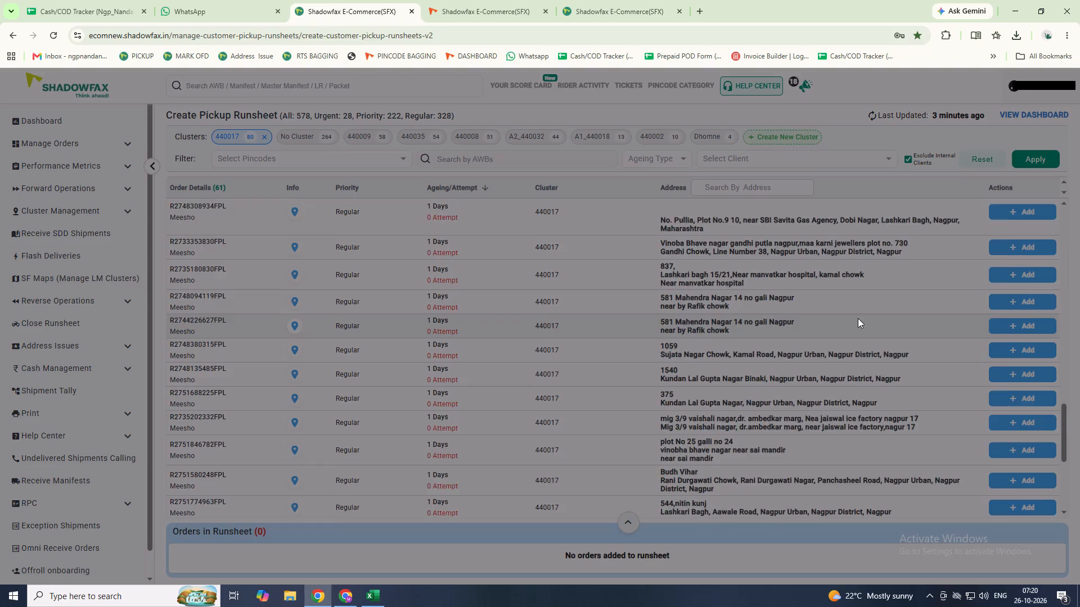
scroll(857, 318, down, 15)
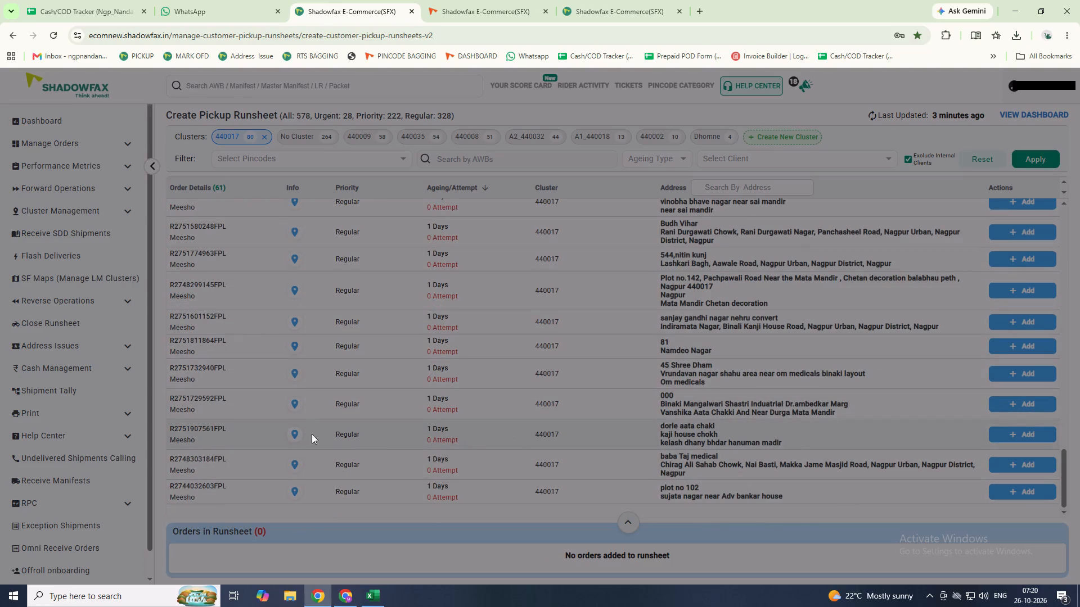
click(296, 435)
click(675, 233)
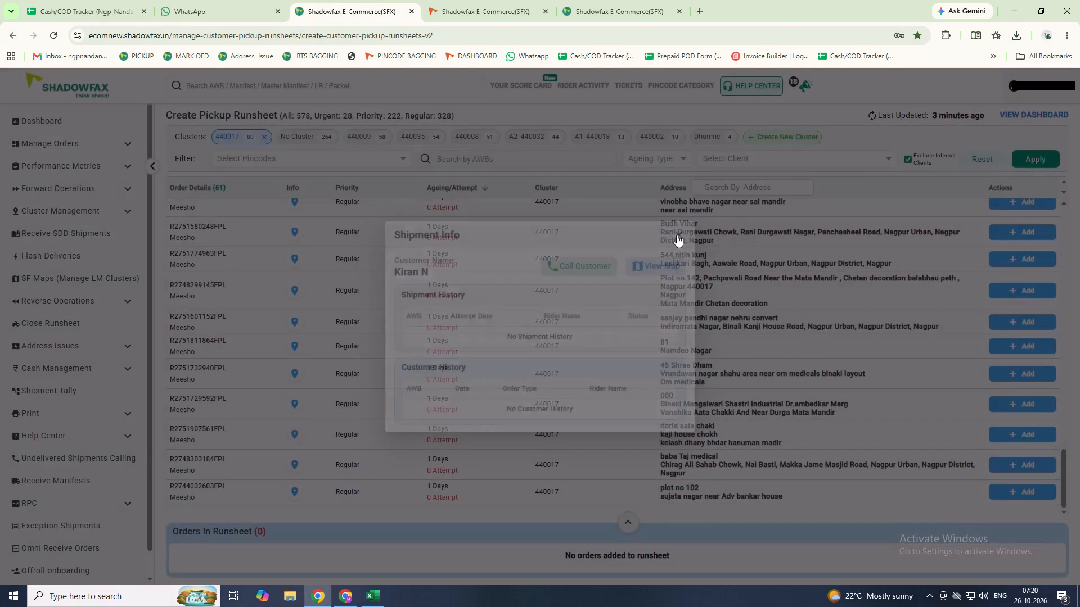
click(1002, 432)
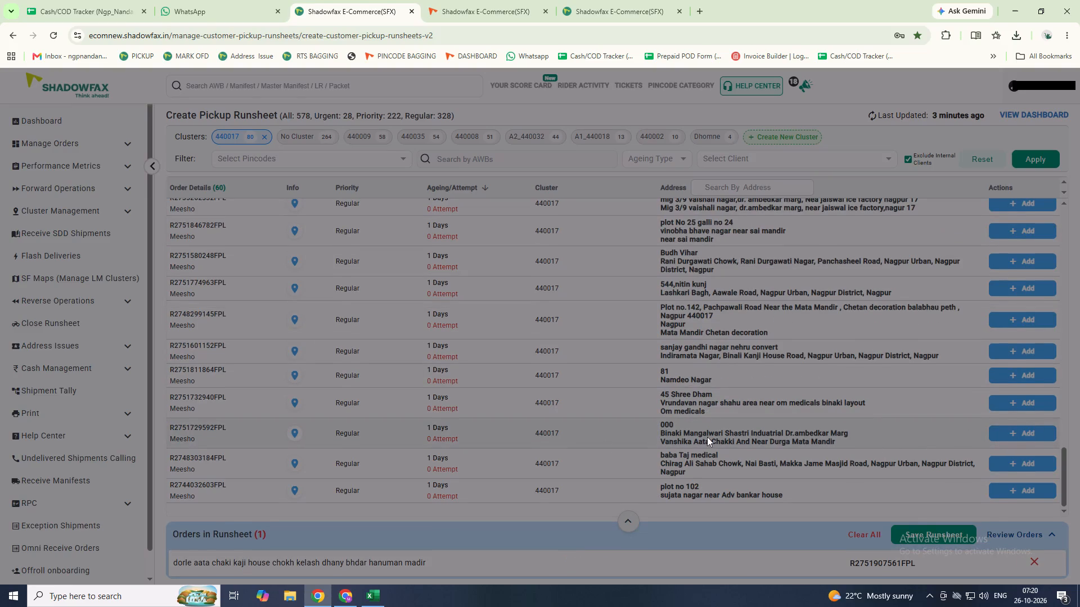
click(287, 432)
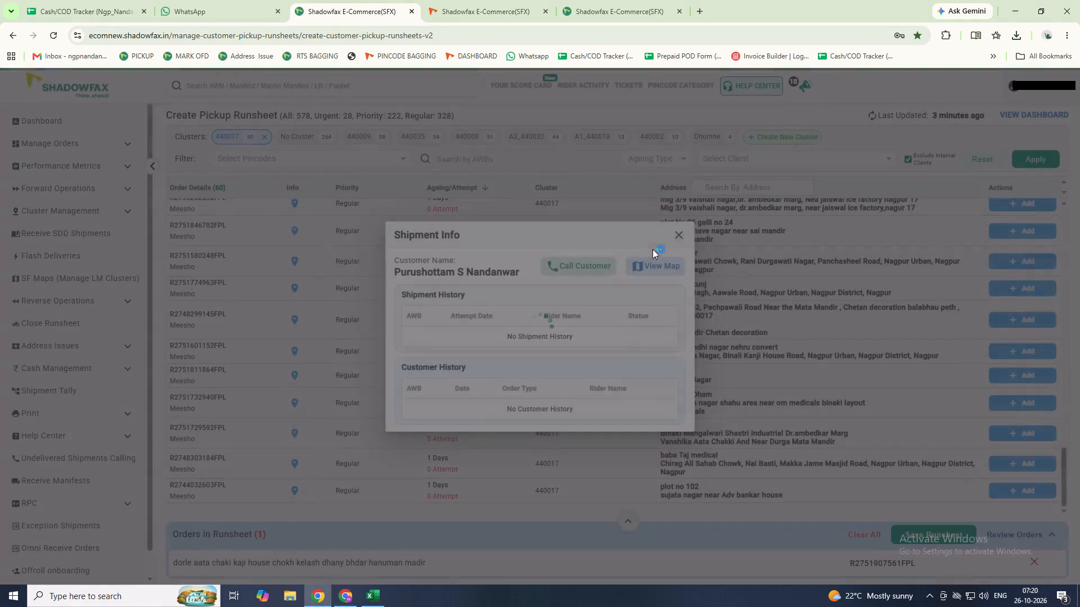
click(677, 231)
click(1003, 434)
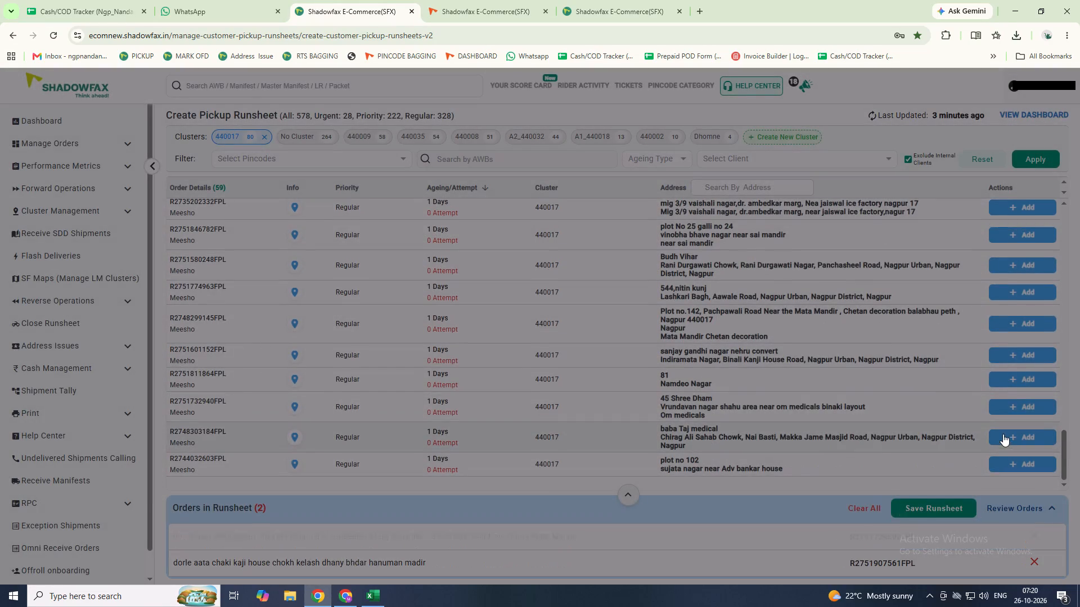
click(1022, 403)
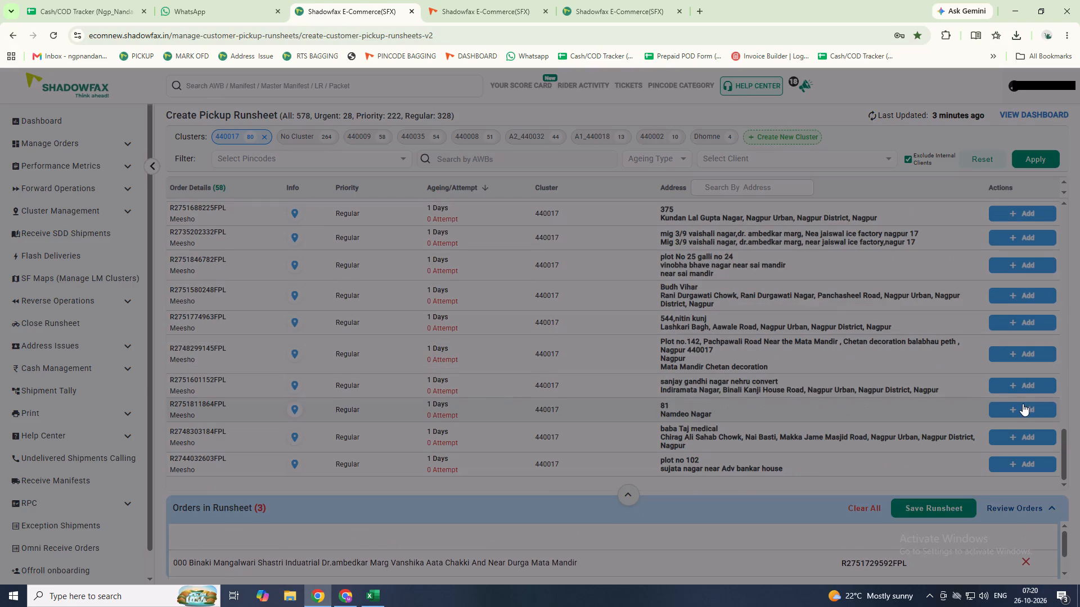
click(1023, 405)
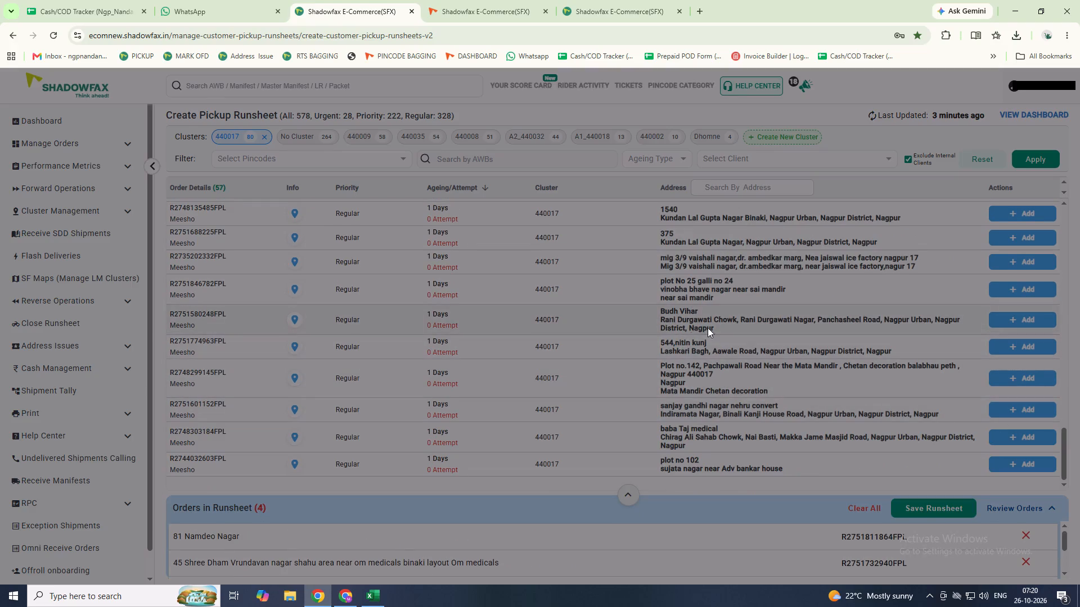
click(296, 320)
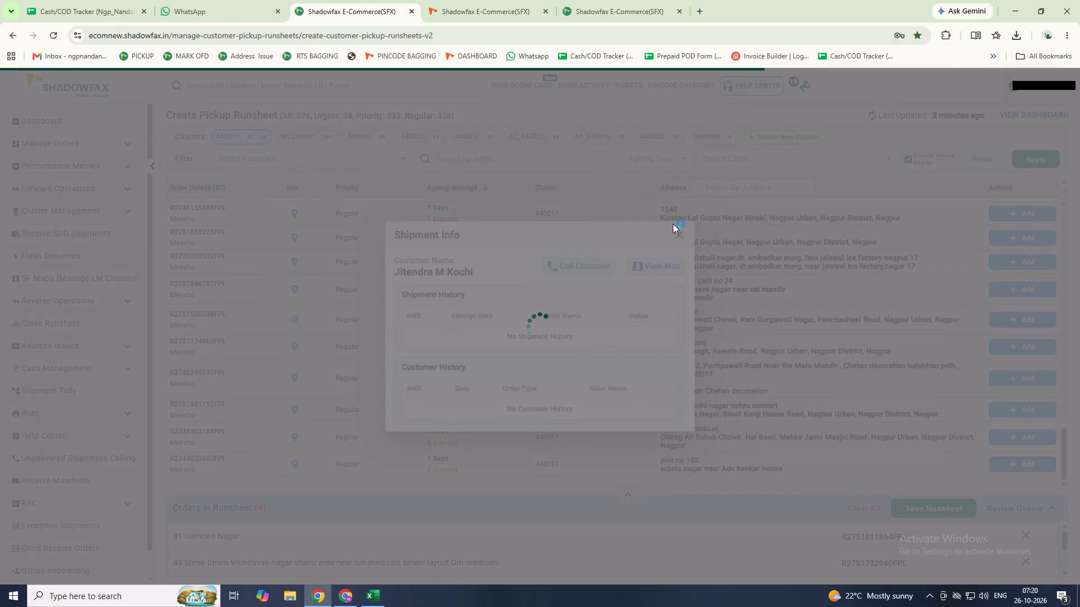
click(677, 235)
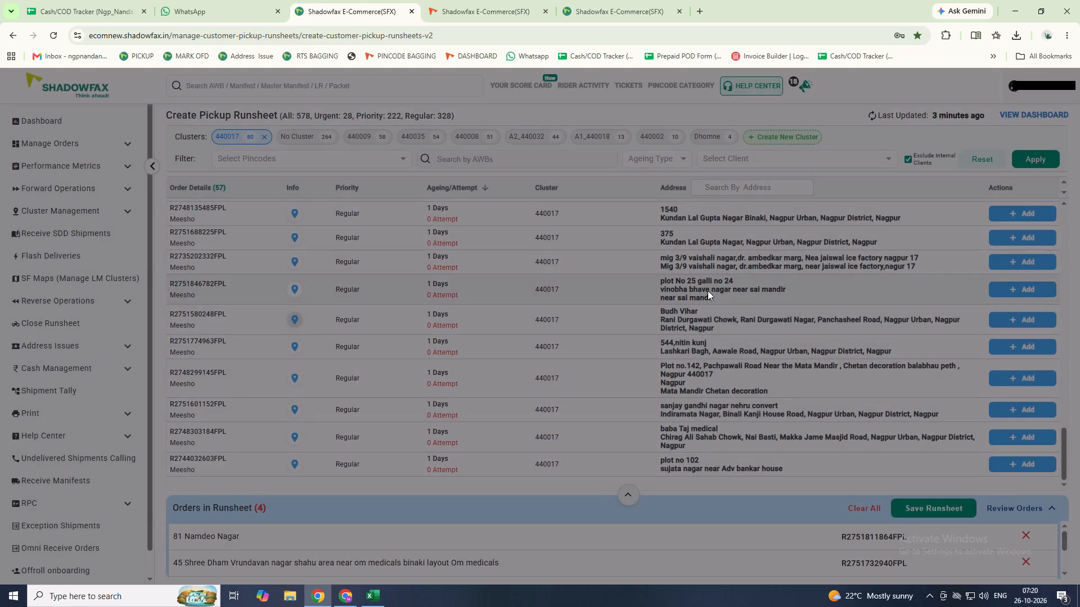
scroll(831, 286, up, 1)
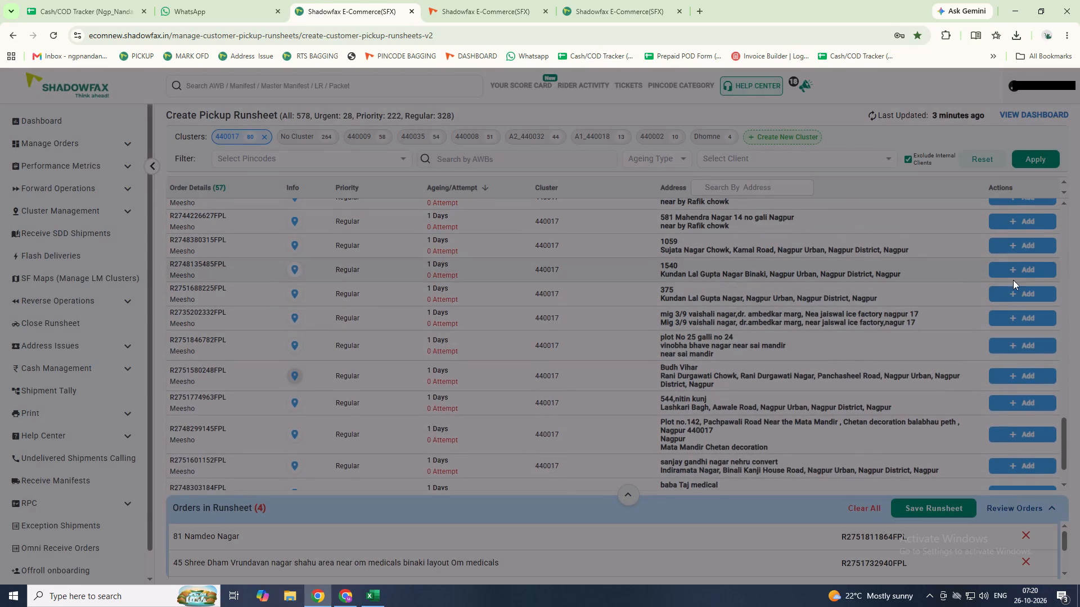
click(1018, 270)
click(1018, 270)
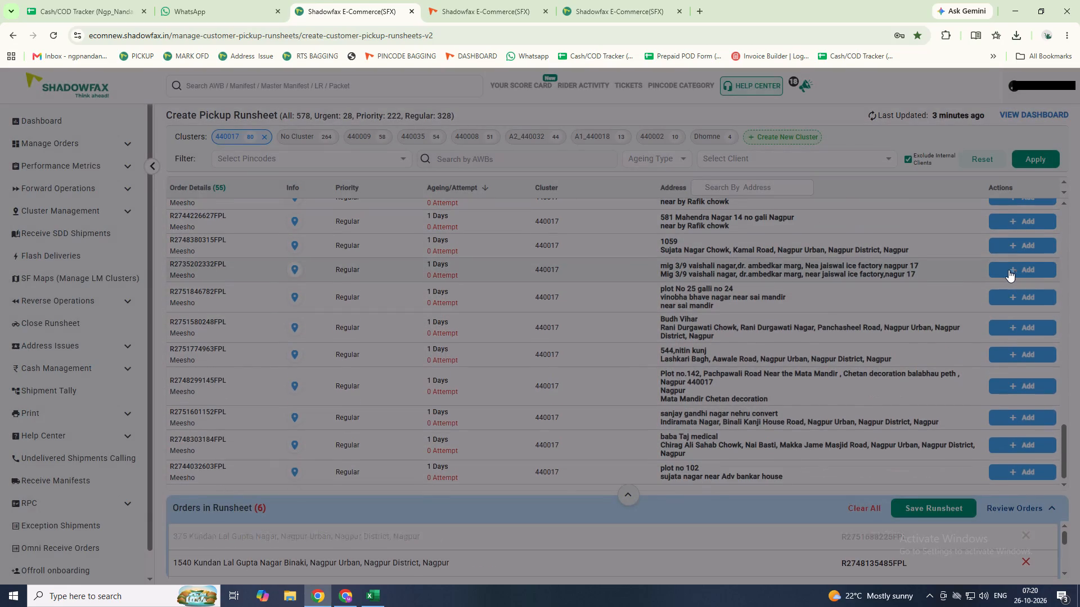
scroll(818, 314, up, 2)
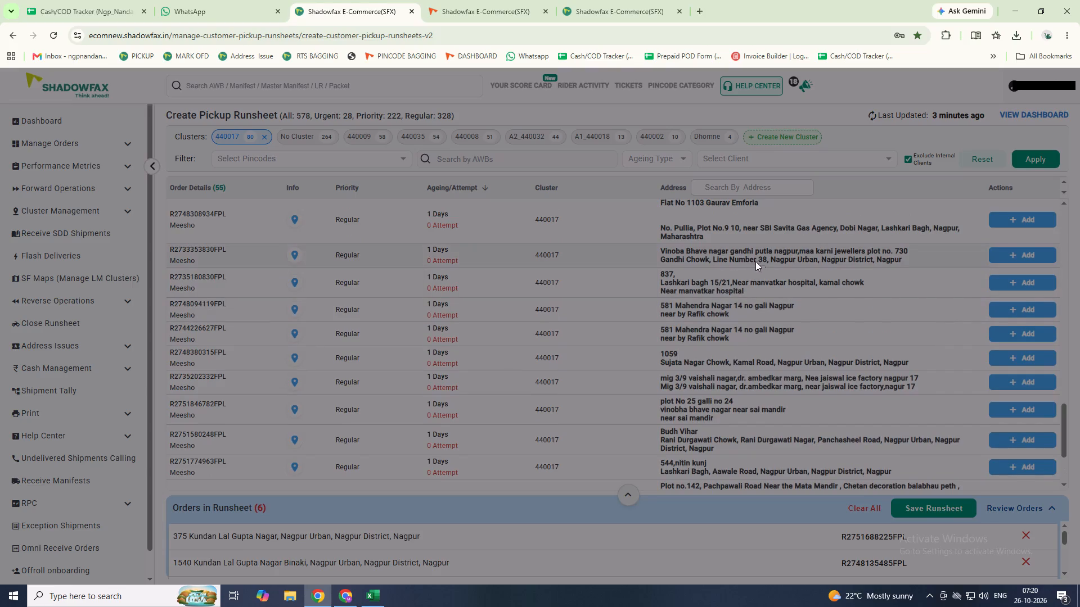
scroll(897, 279, up, 2)
scroll(763, 314, up, 1)
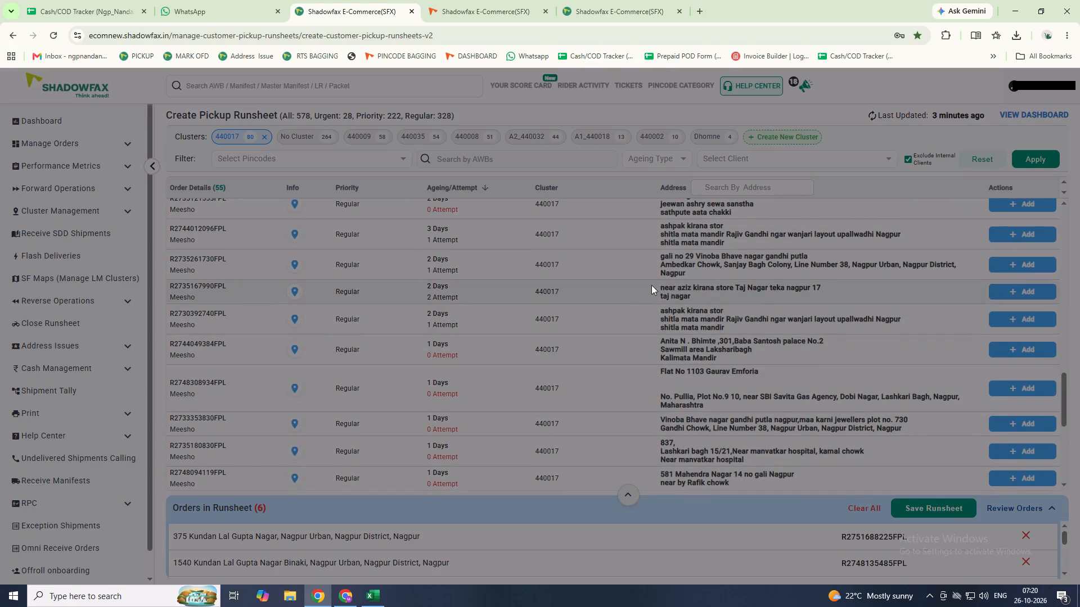
scroll(766, 261, up, 1)
scroll(714, 292, up, 1)
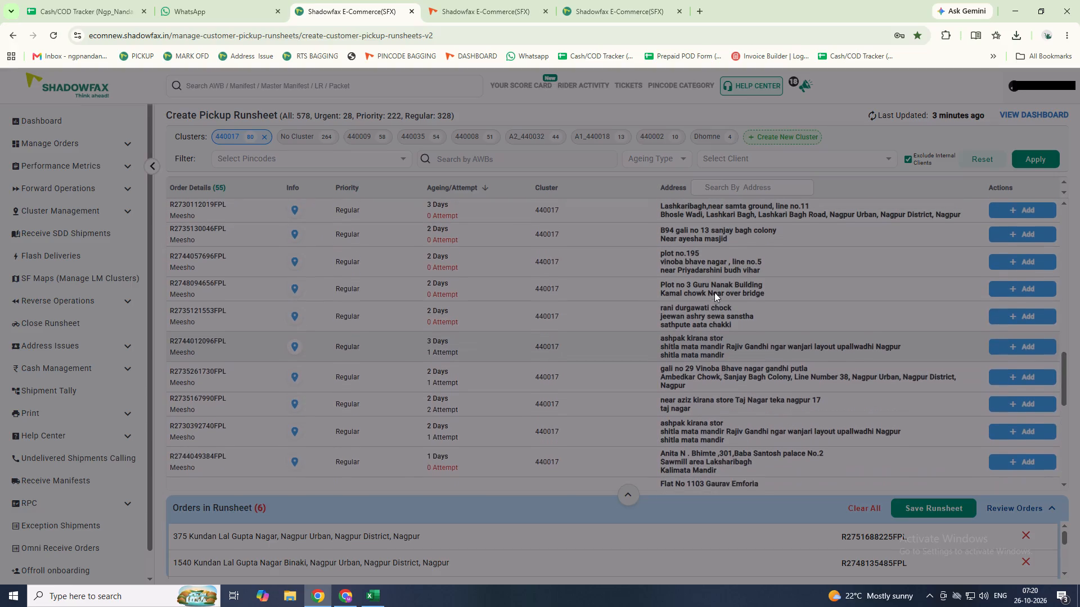
click(292, 319)
click(679, 232)
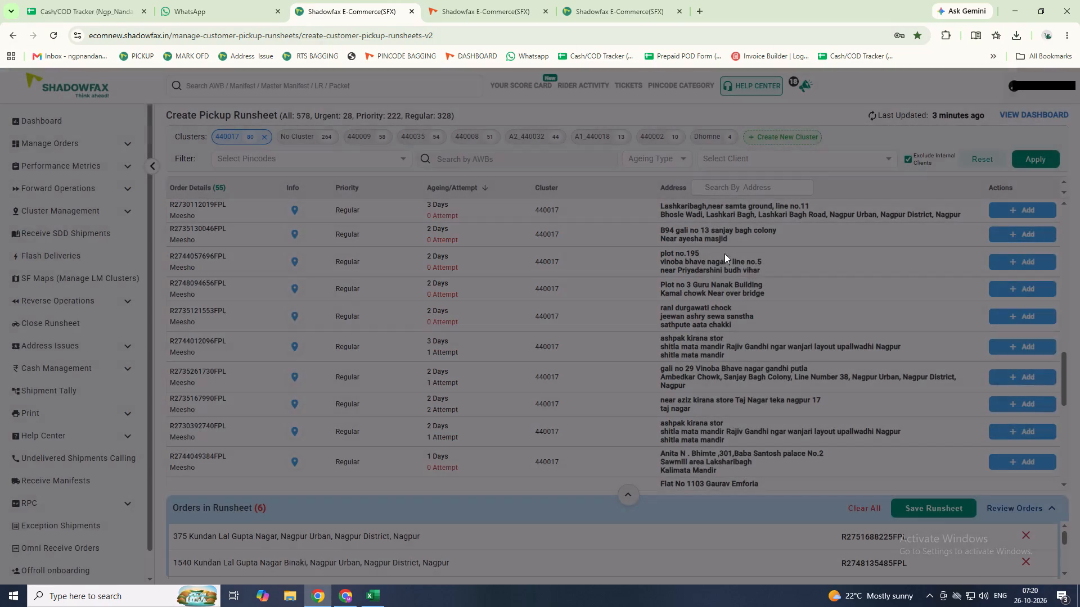
scroll(809, 298, up, 1)
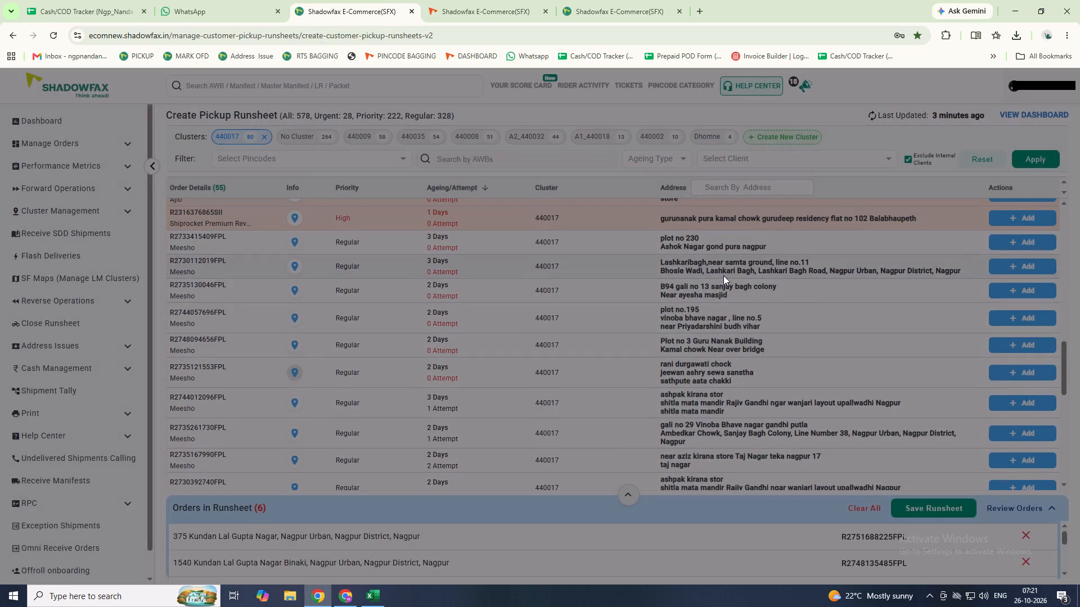
scroll(738, 265, up, 2)
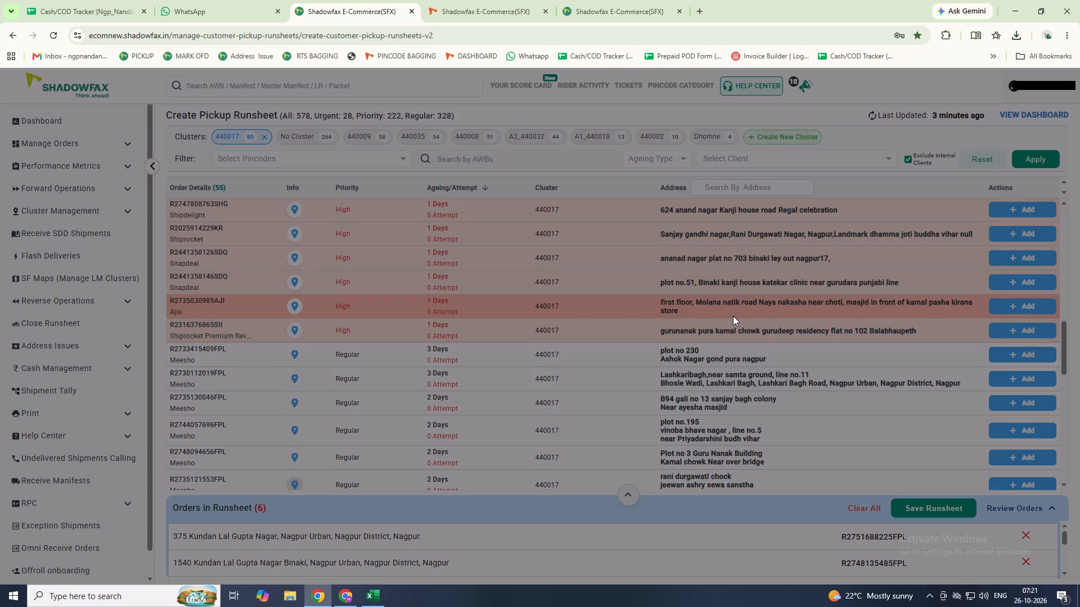
click(1013, 280)
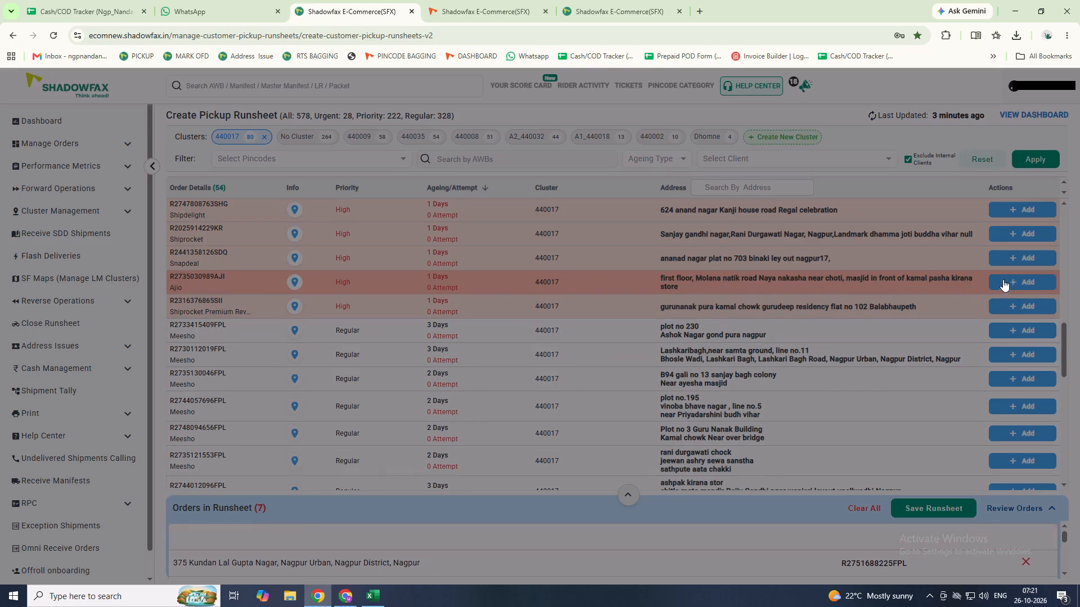
scroll(765, 238, up, 1)
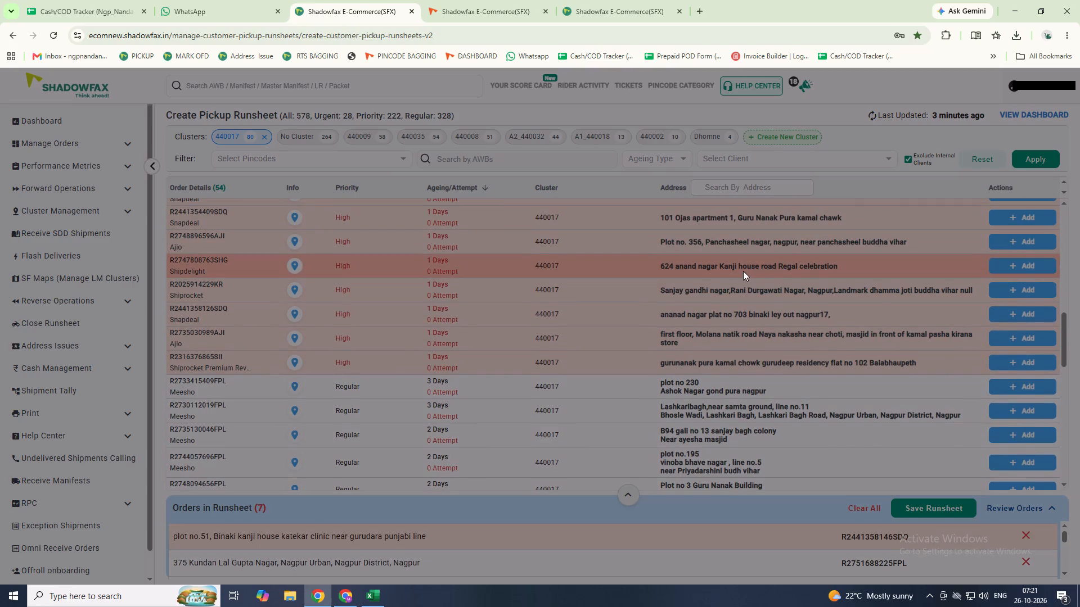
scroll(787, 260, up, 1)
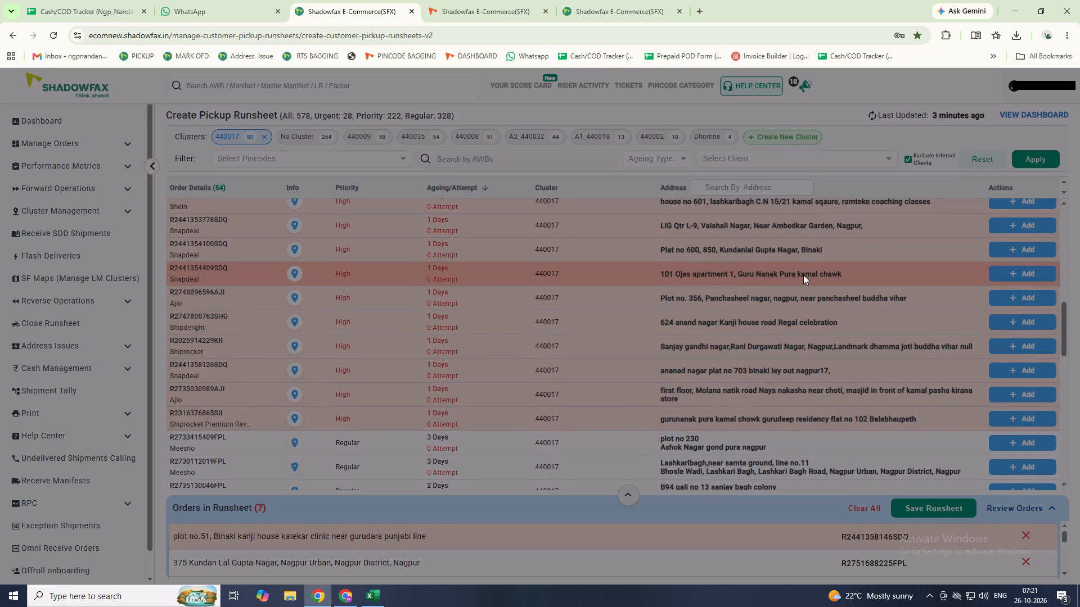
scroll(803, 275, up, 1)
click(1014, 305)
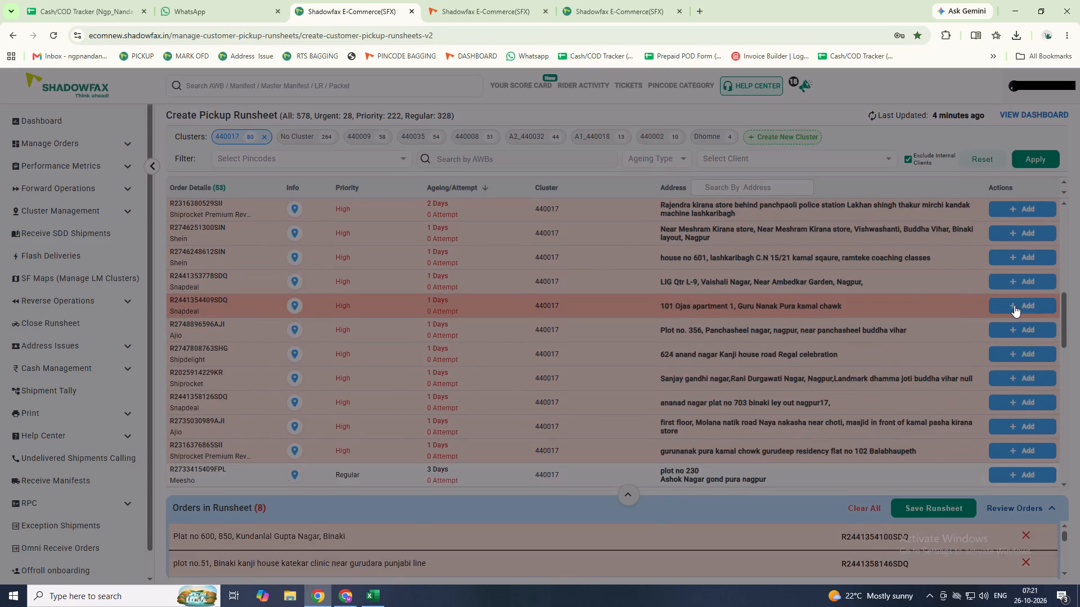
Review the remaining high-priority and urgent orders, and save the runsheet without including any of the suggested same-route or urgent pickups.
scroll(825, 320, up, 1)
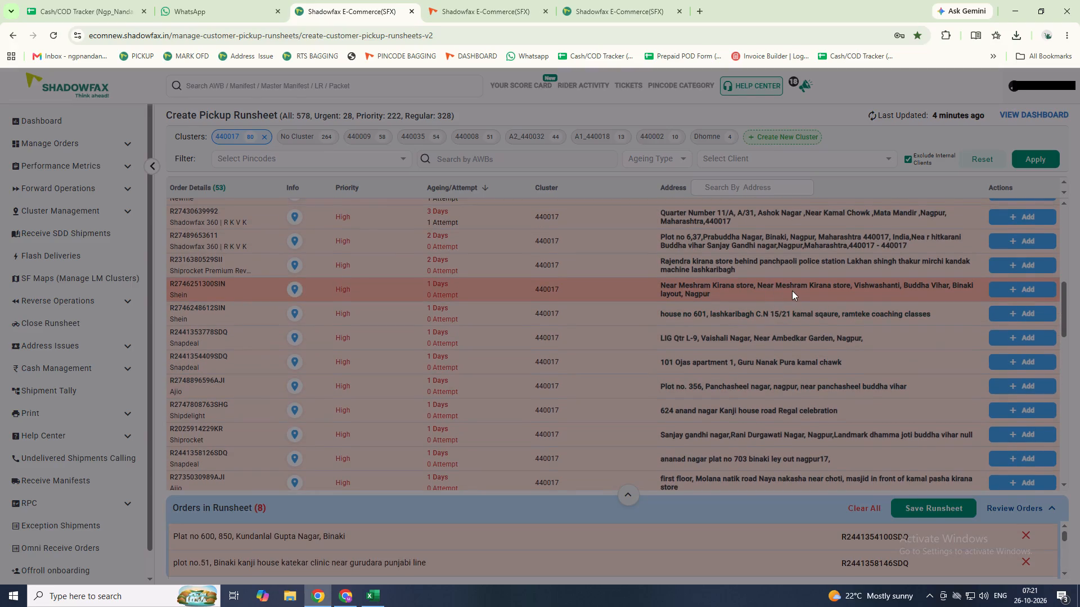
scroll(792, 291, up, 3)
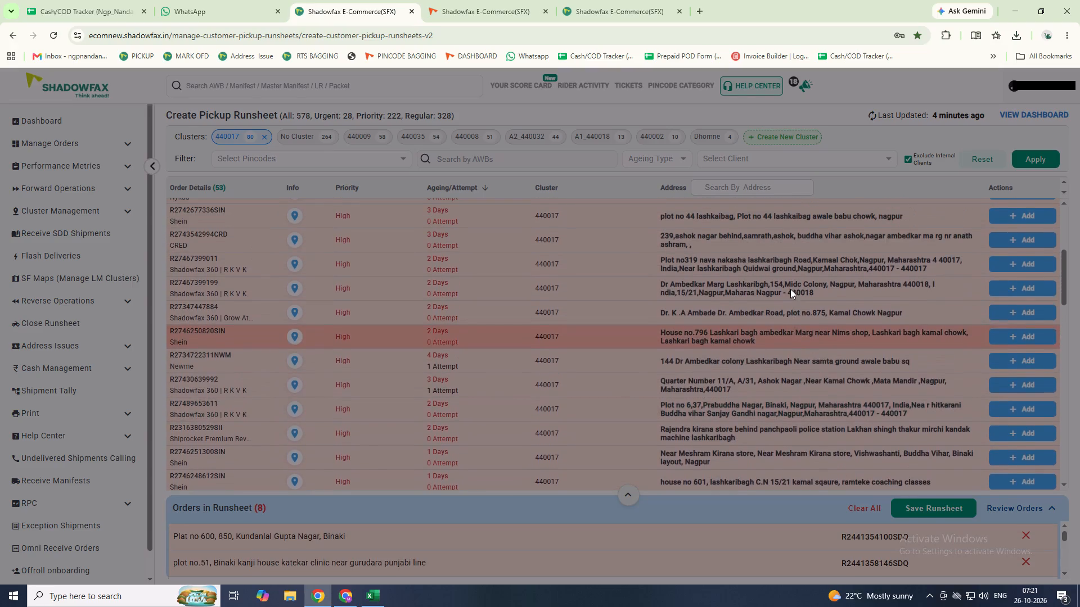
scroll(790, 289, up, 3)
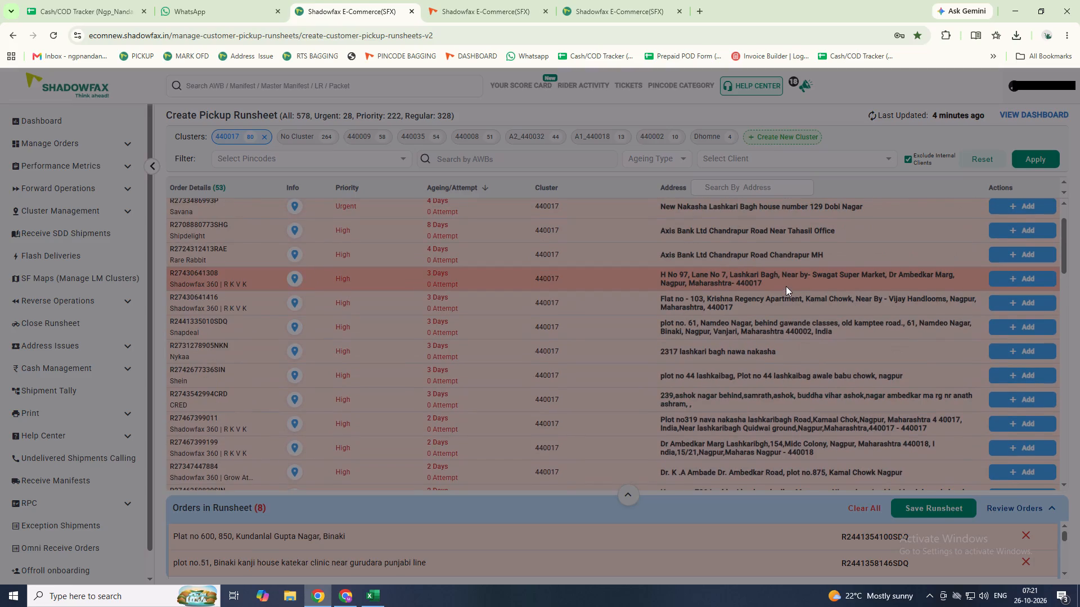
scroll(785, 285, up, 3)
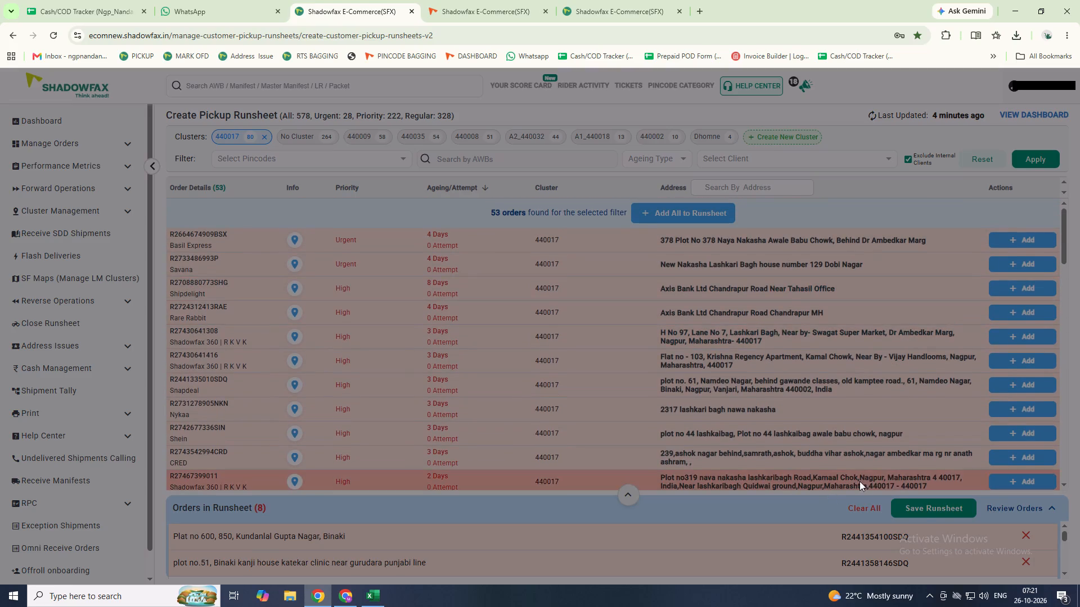
click(921, 508)
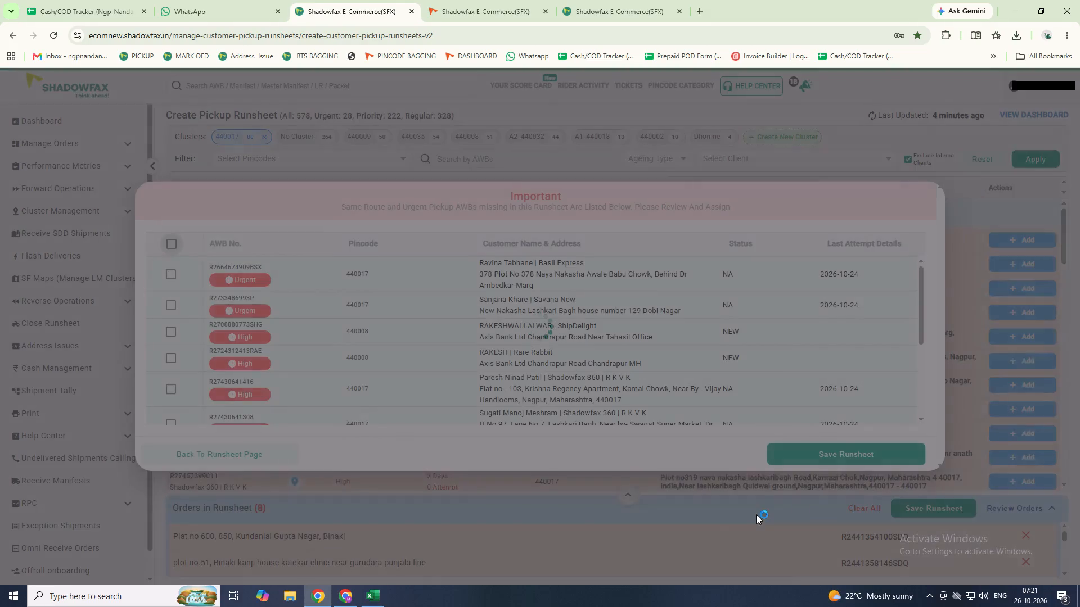
click(823, 452)
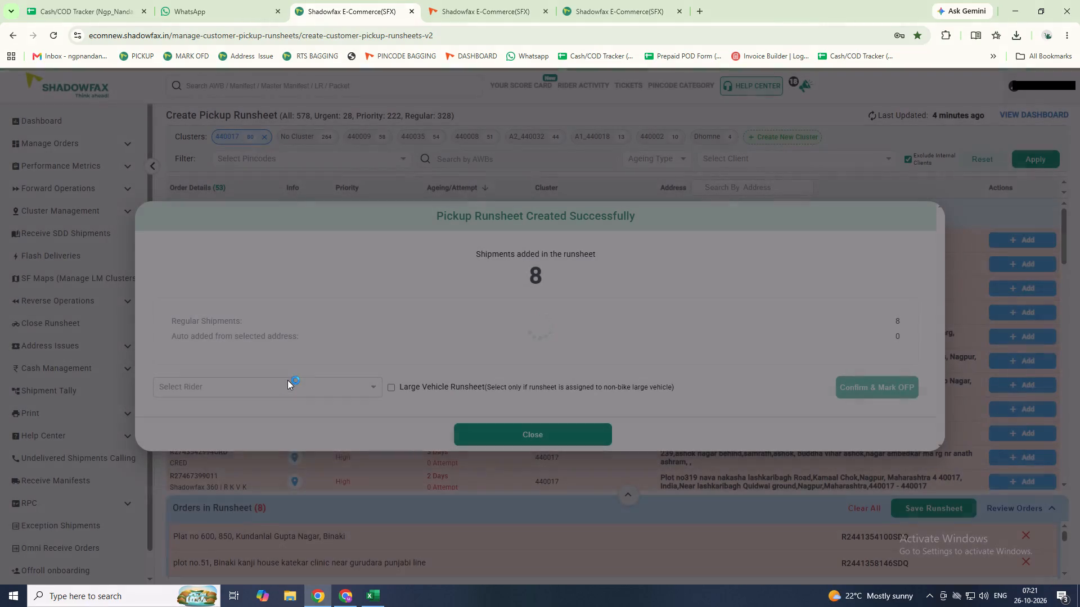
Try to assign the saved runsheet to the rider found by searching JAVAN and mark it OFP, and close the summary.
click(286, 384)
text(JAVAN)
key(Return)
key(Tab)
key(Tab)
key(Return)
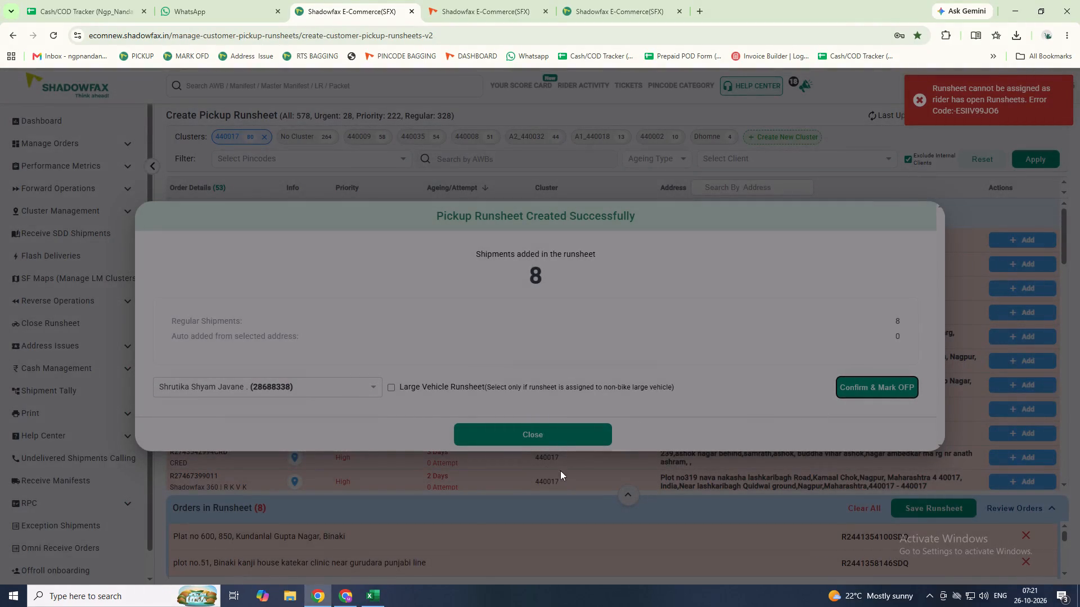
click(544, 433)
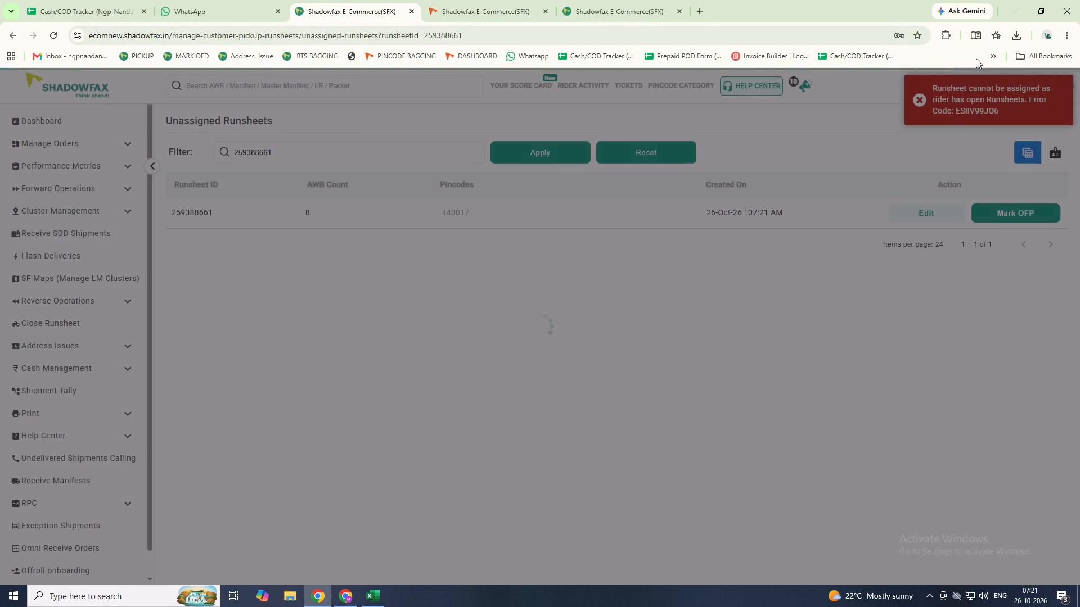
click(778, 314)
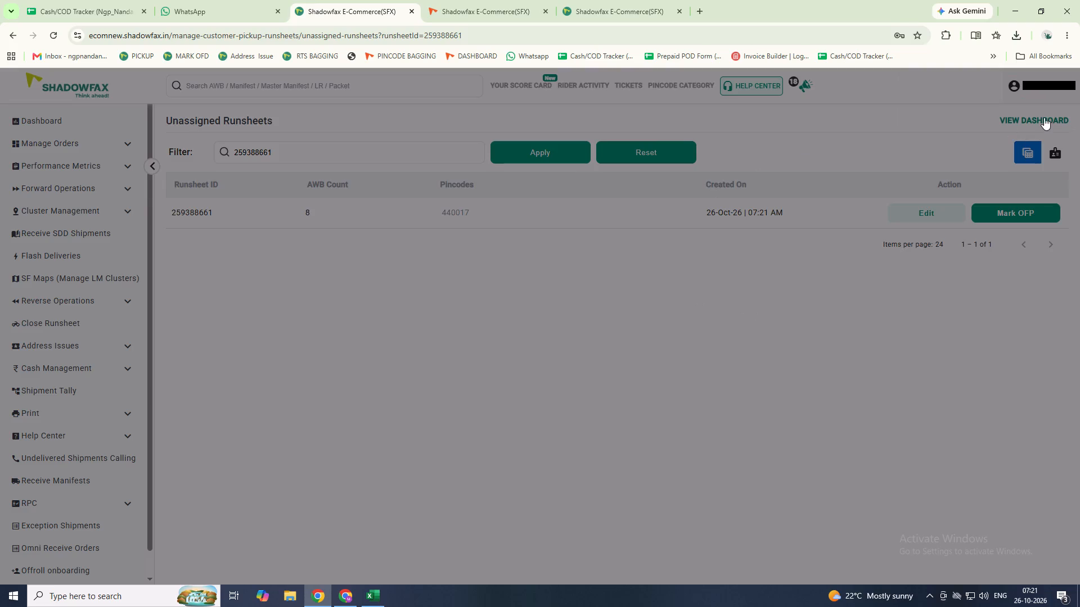
click(1042, 117)
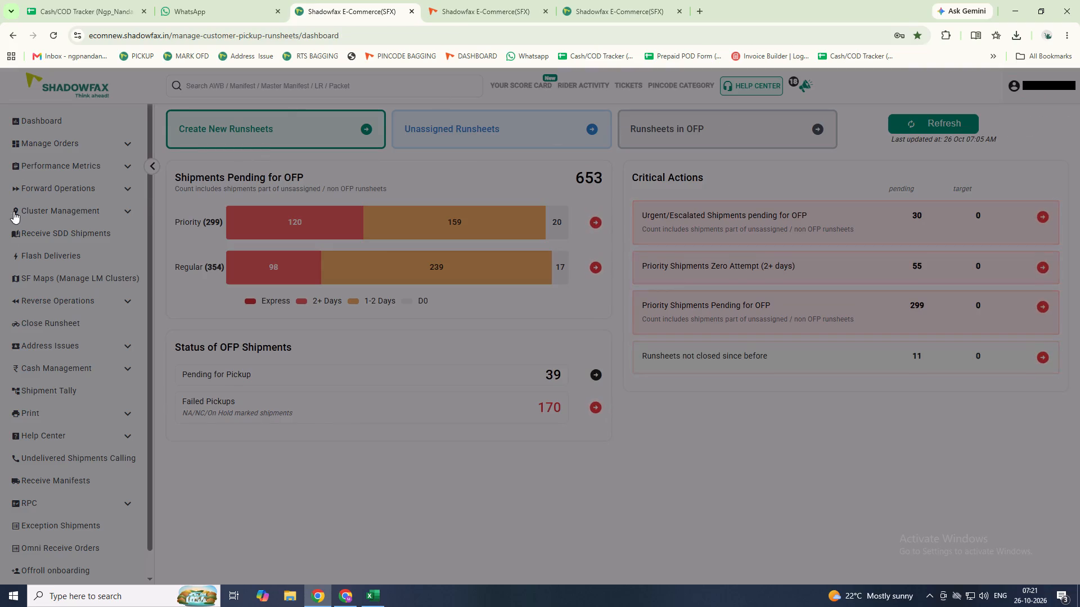
click(229, 134)
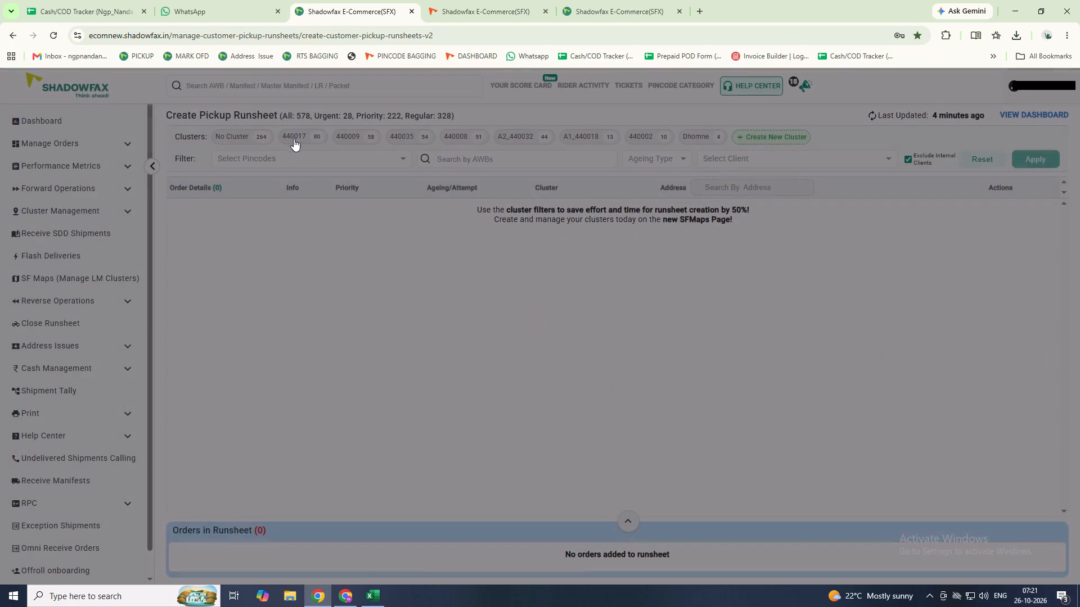
click(313, 24)
click(308, 137)
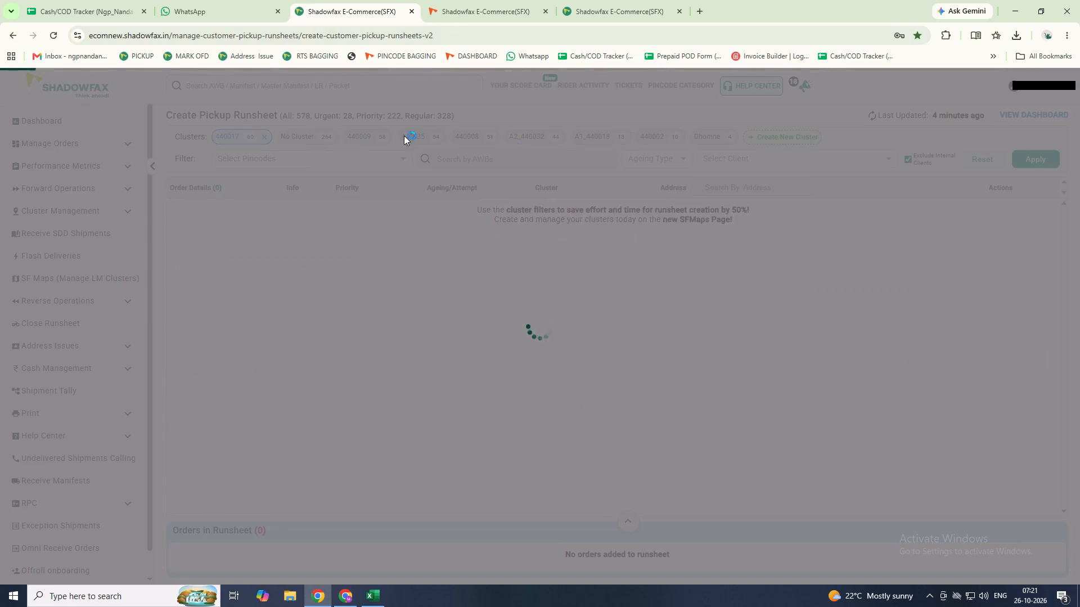
scroll(827, 343, down, 20)
scroll(827, 343, down, 13)
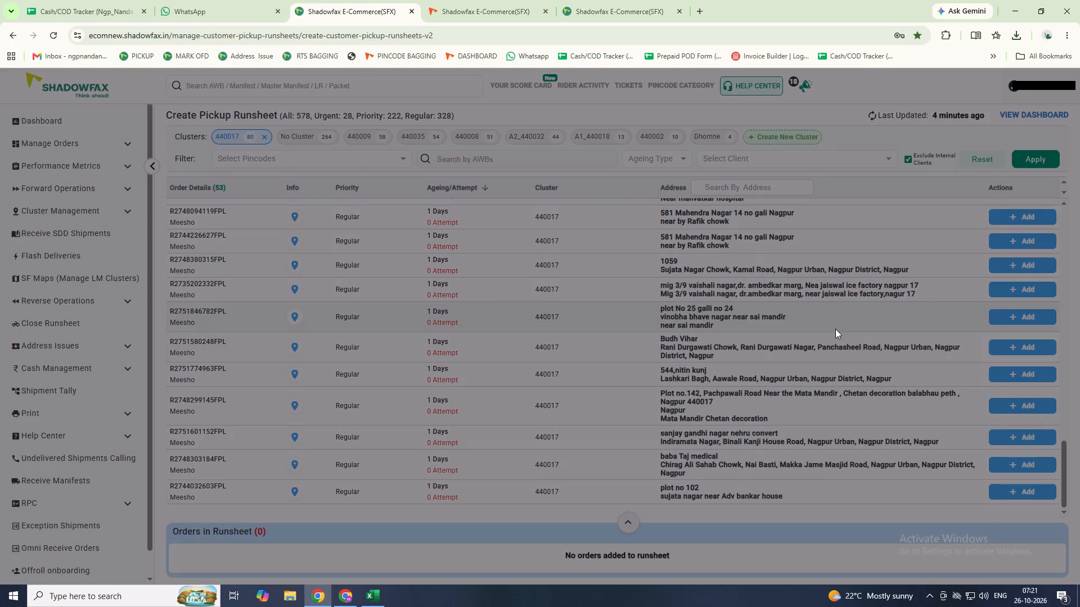
scroll(835, 329, down, 4)
click(1007, 435)
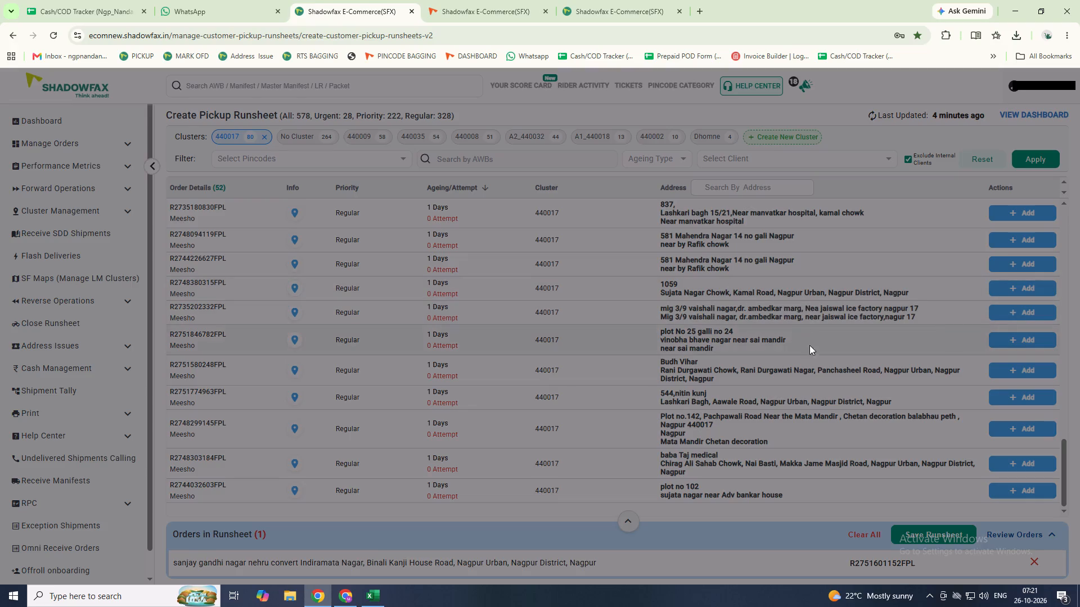
click(1021, 337)
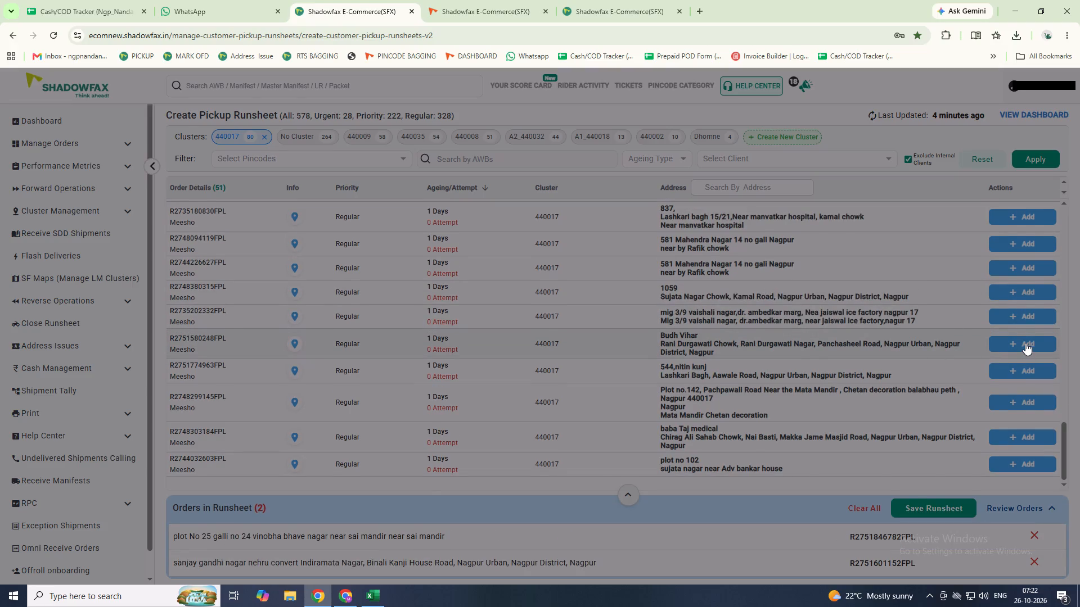
click(1025, 343)
scroll(892, 364, up, 1)
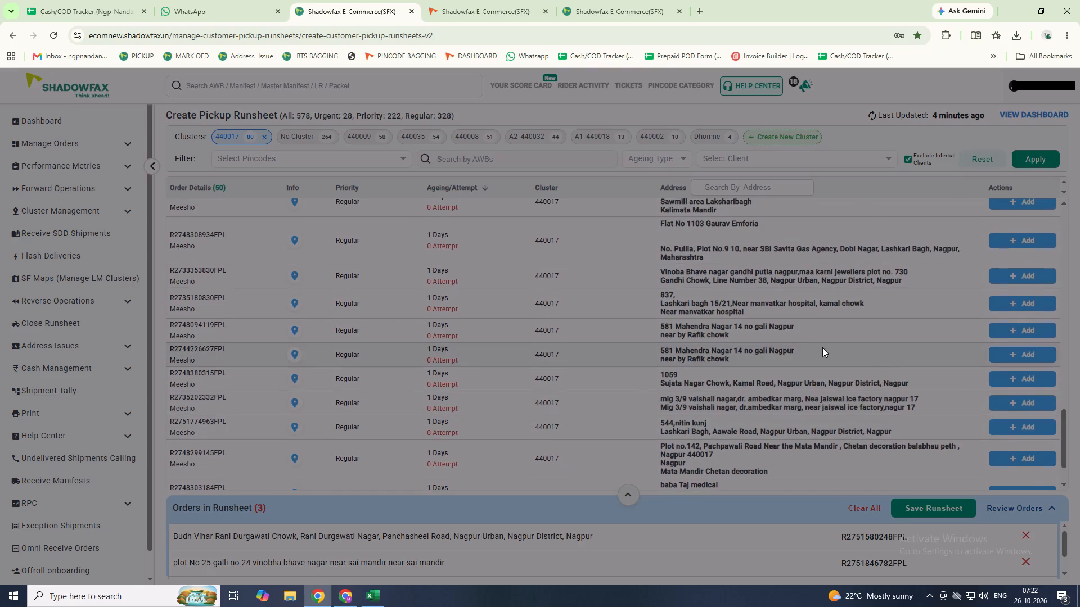
scroll(822, 346, up, 1)
double_click(1022, 330)
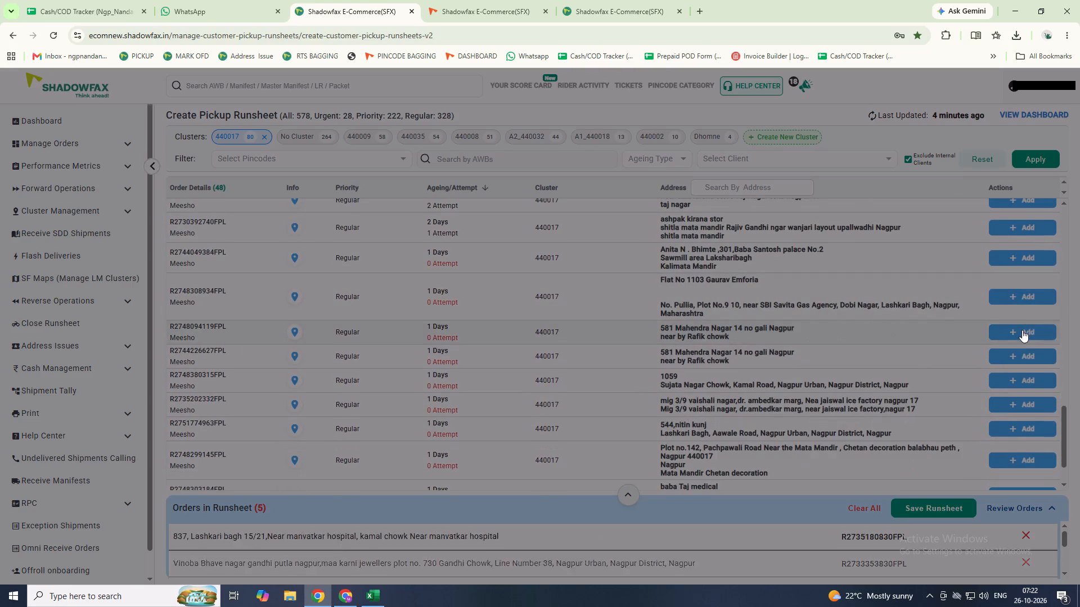
scroll(901, 382, up, 2)
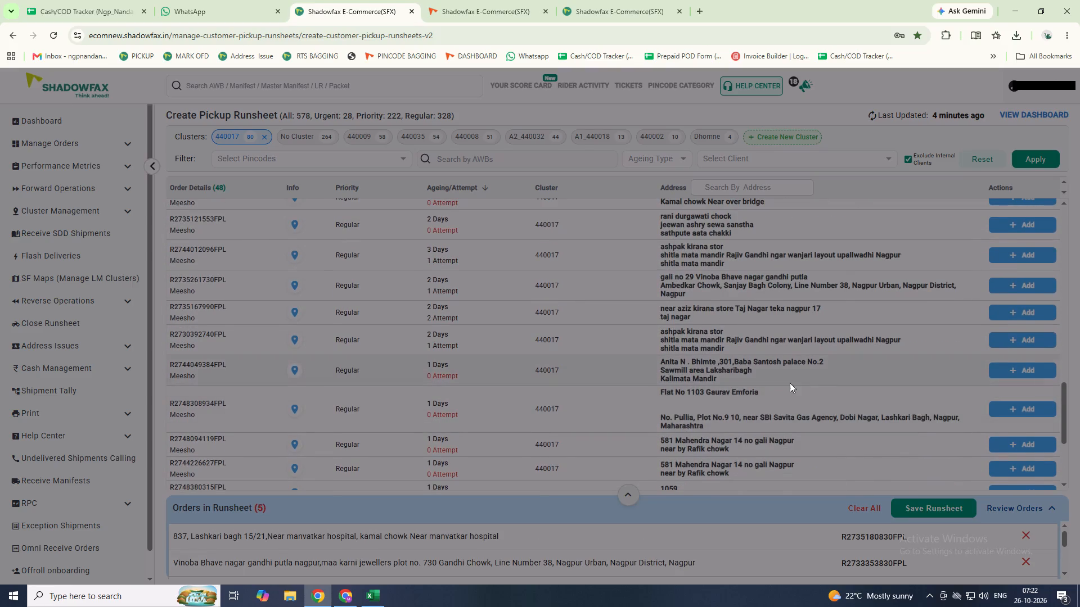
click(1024, 334)
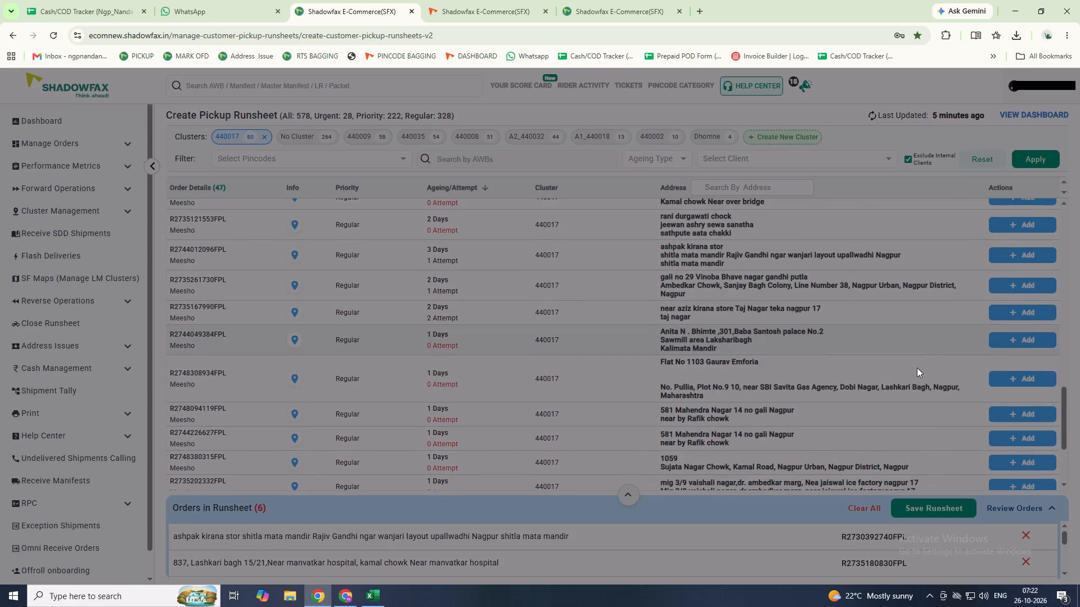
scroll(798, 370, up, 1)
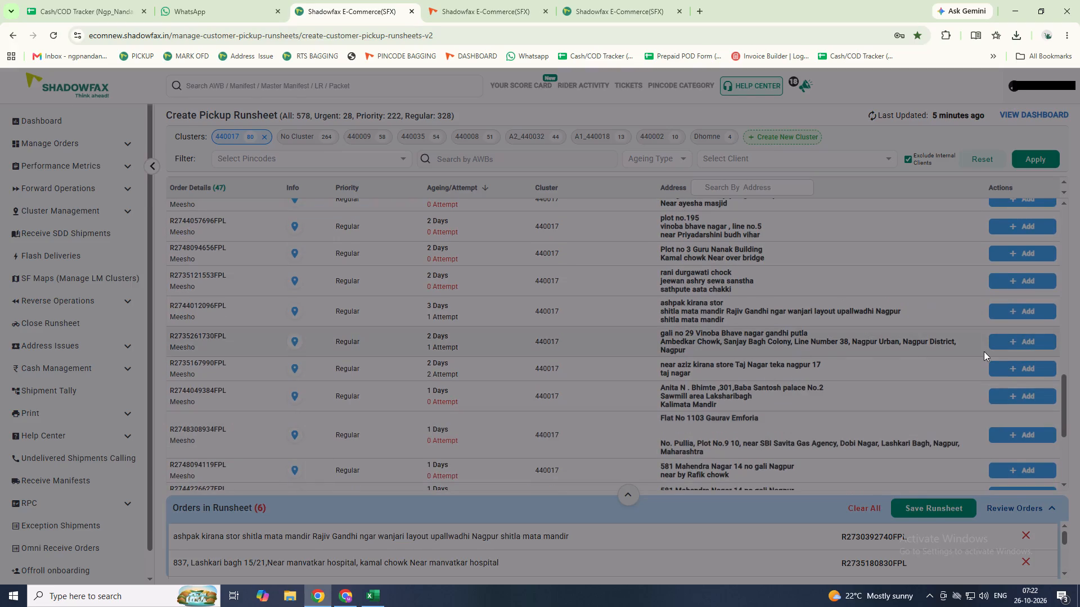
click(1008, 342)
click(1006, 307)
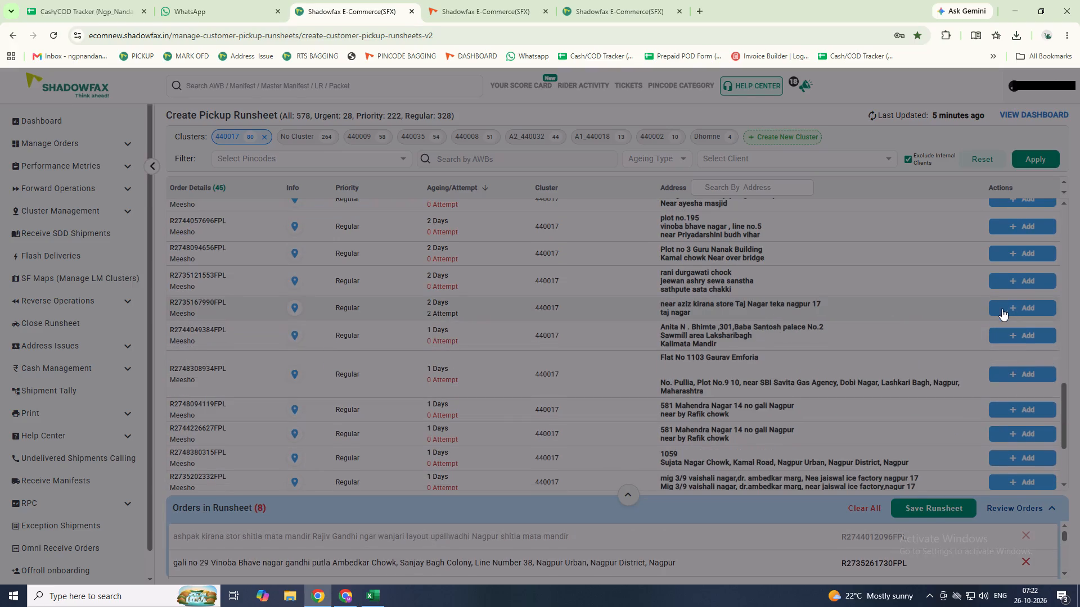
scroll(846, 333, up, 1)
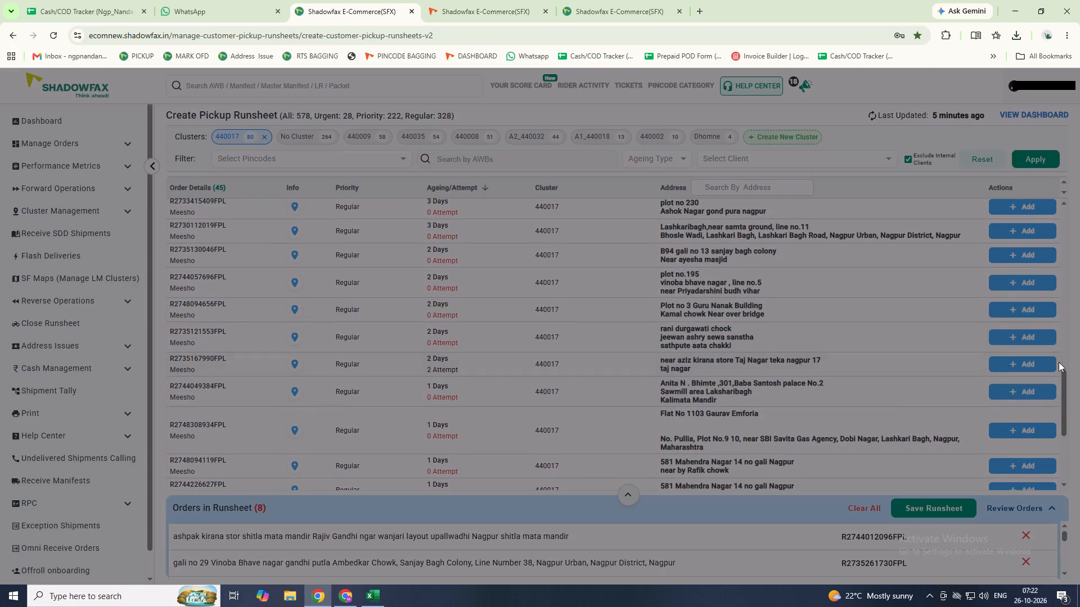
click(1033, 334)
scroll(841, 370, up, 1)
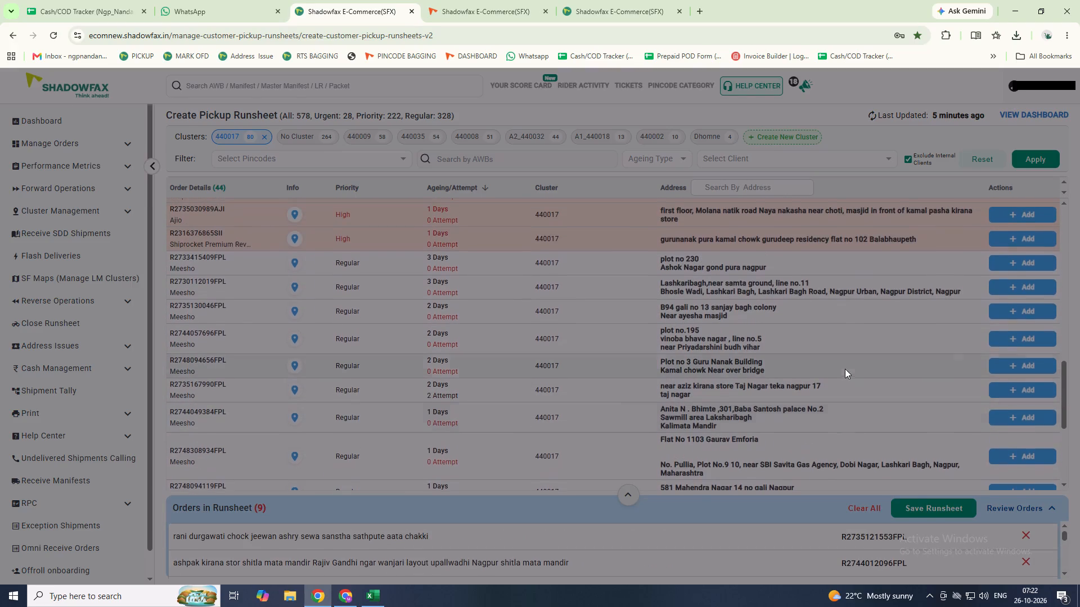
click(1029, 336)
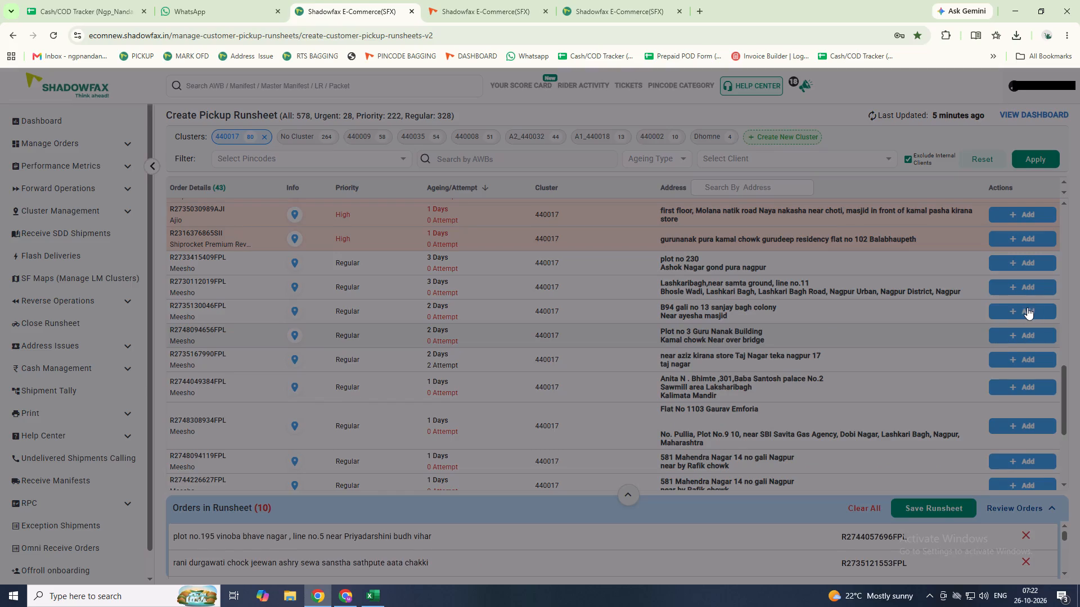
click(1027, 307)
scroll(949, 321, up, 1)
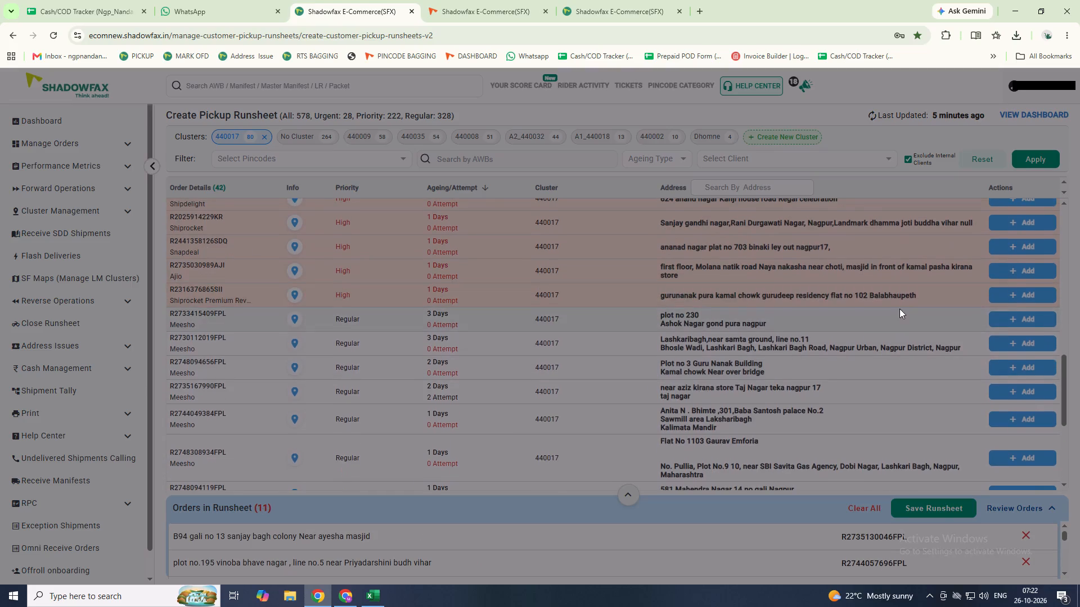
scroll(899, 309, up, 1)
scroll(845, 327, up, 1)
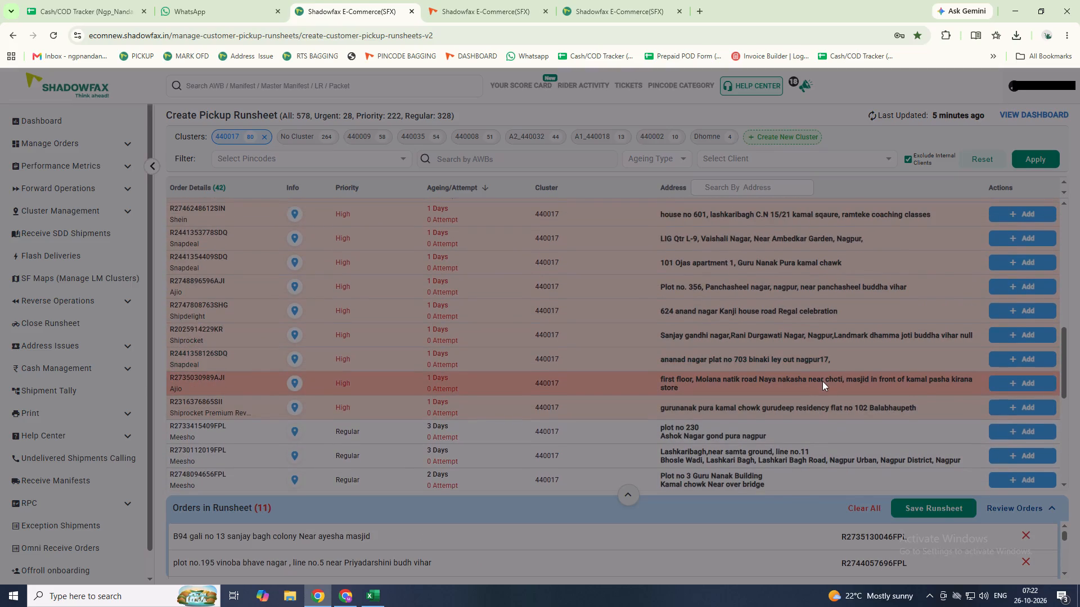
click(1018, 358)
click(1018, 330)
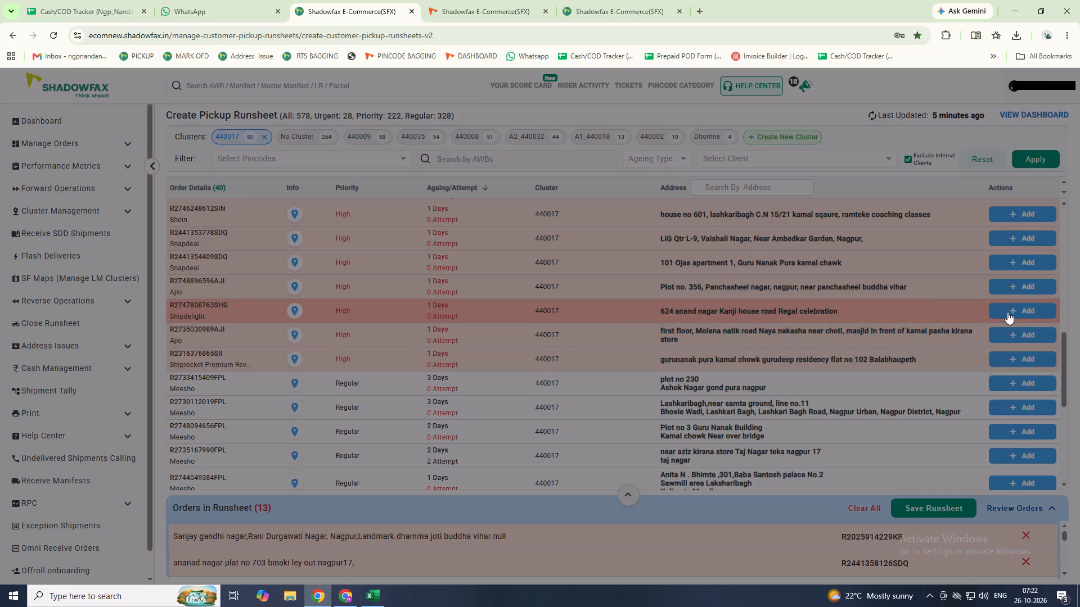
click(1014, 312)
scroll(915, 353, up, 1)
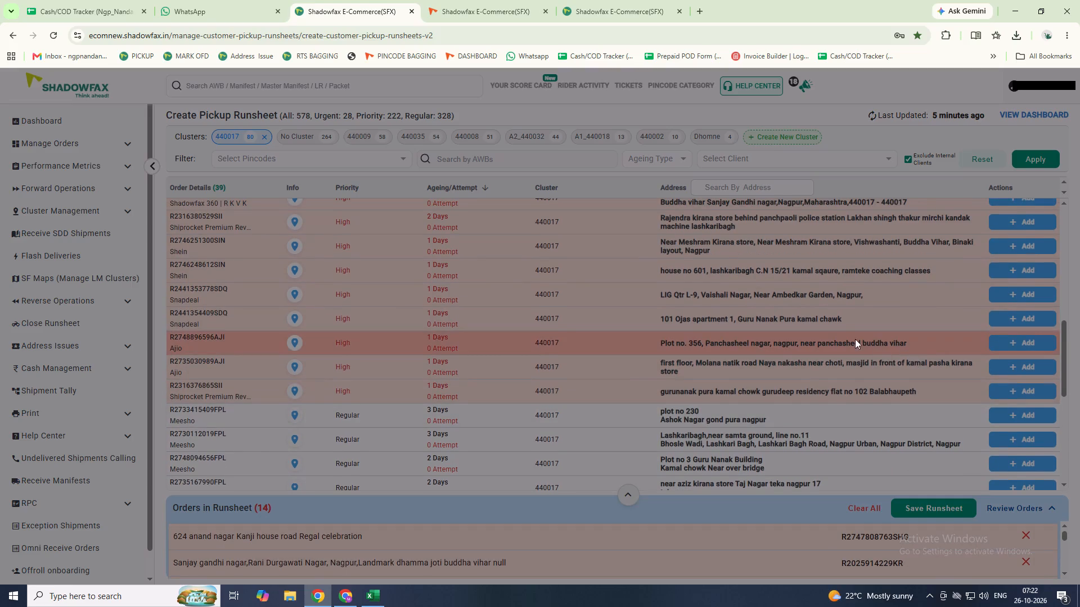
scroll(899, 323, up, 1)
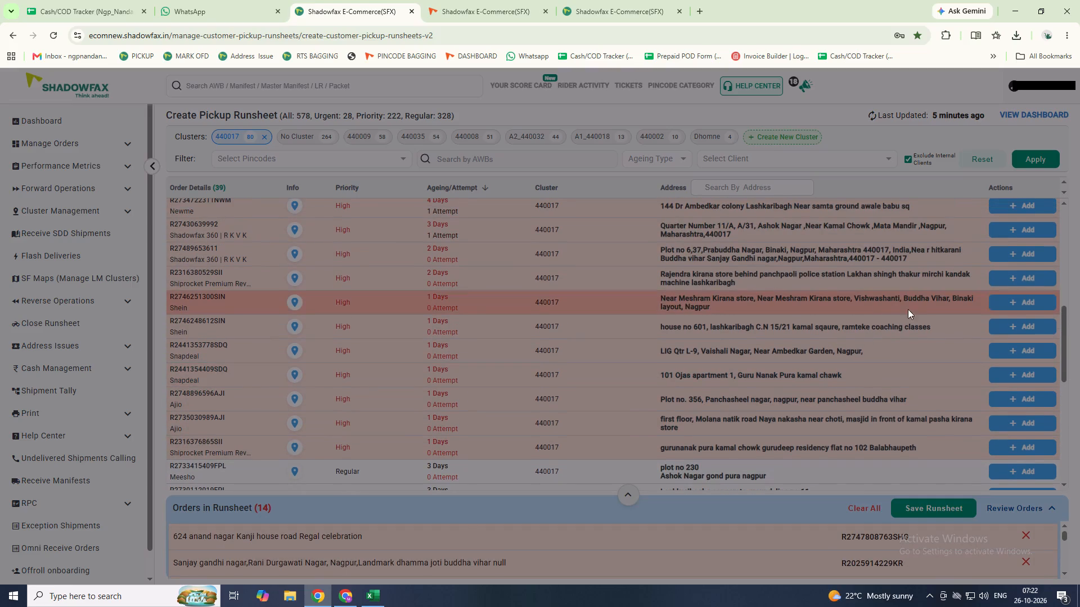
scroll(925, 322, up, 1)
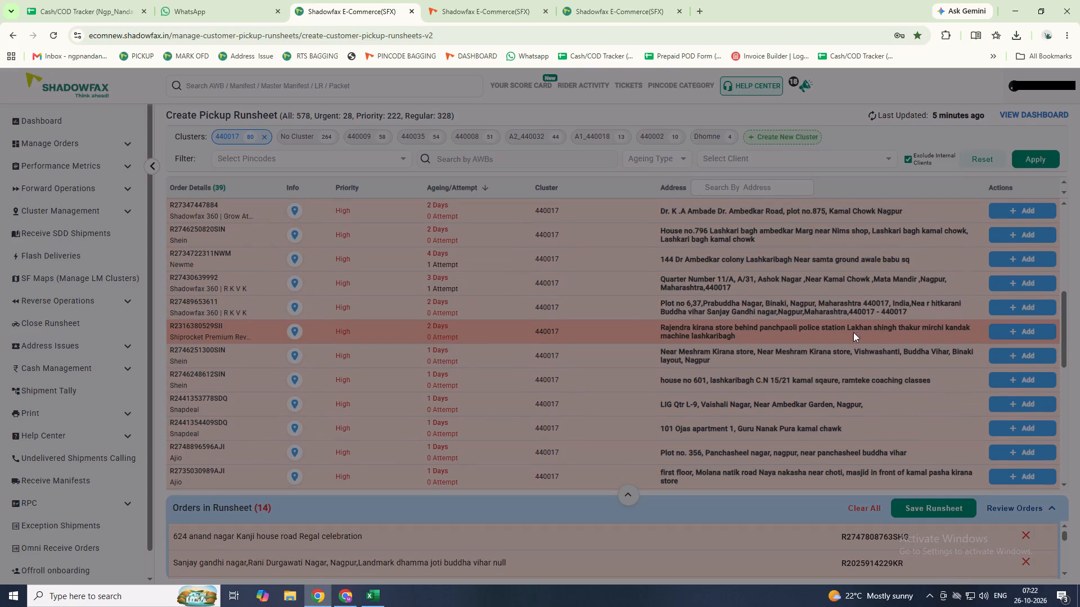
click(1026, 309)
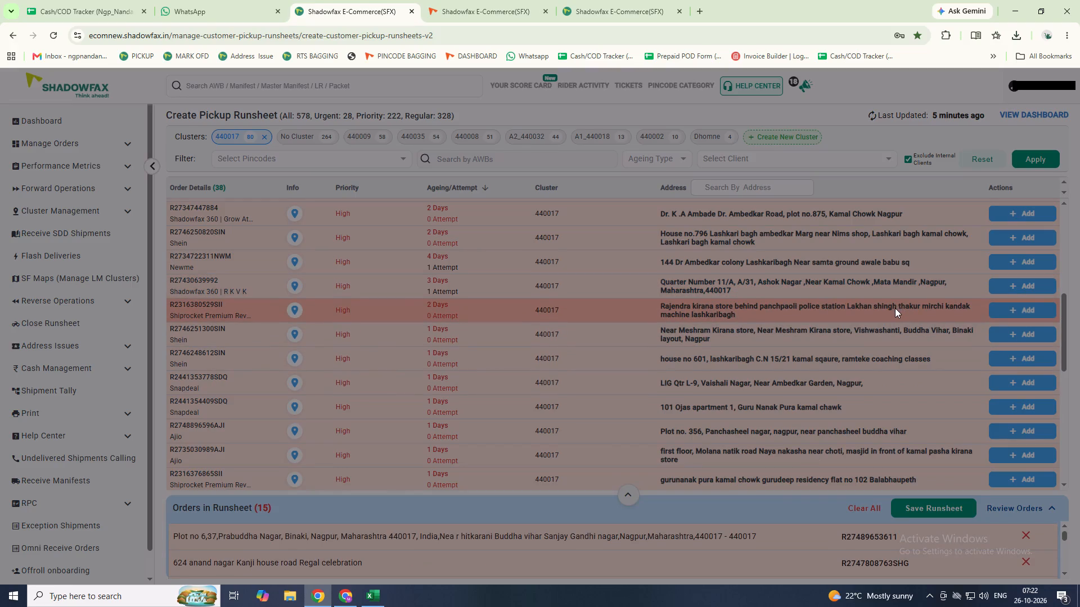
Examine the remaining high-priority and urgent orders of cluster 440017 for more pickups that fit this route.
scroll(903, 312, up, 3)
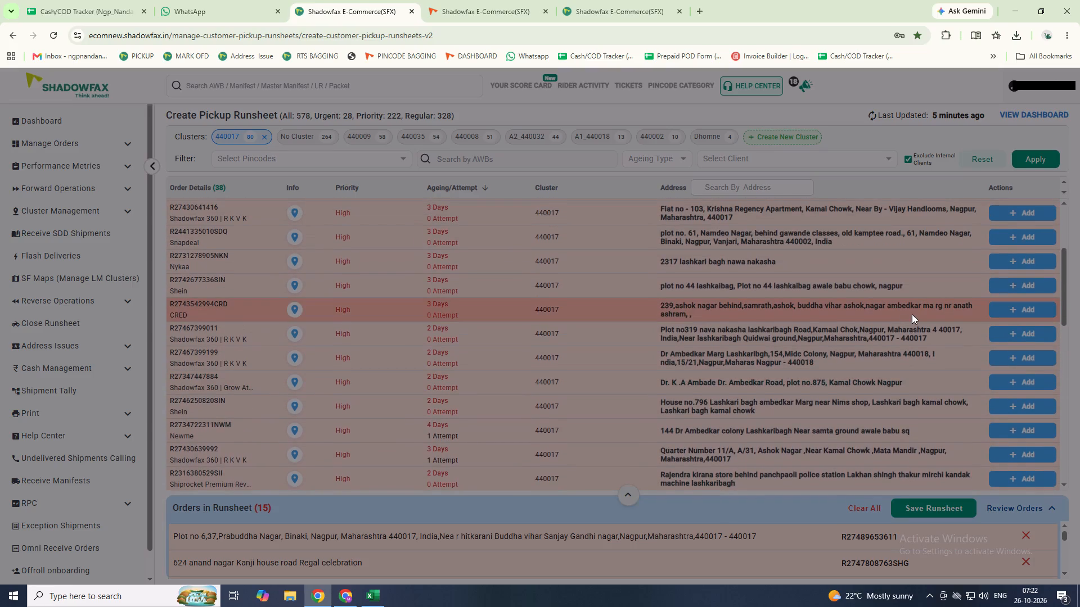
scroll(912, 314, up, 1)
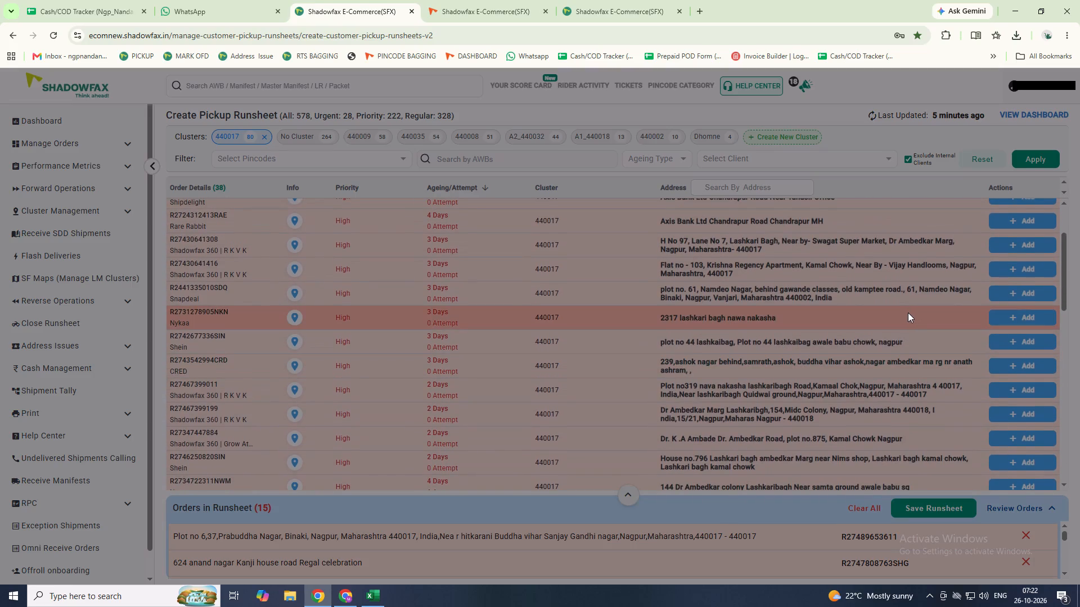
scroll(908, 312, up, 2)
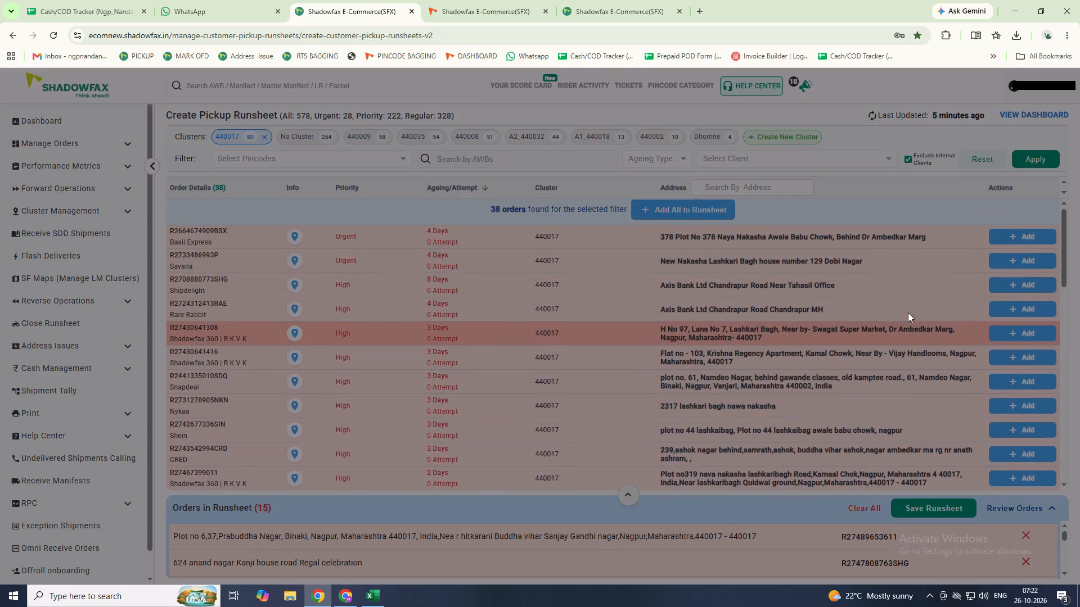
scroll(907, 312, down, 7)
scroll(906, 313, down, 15)
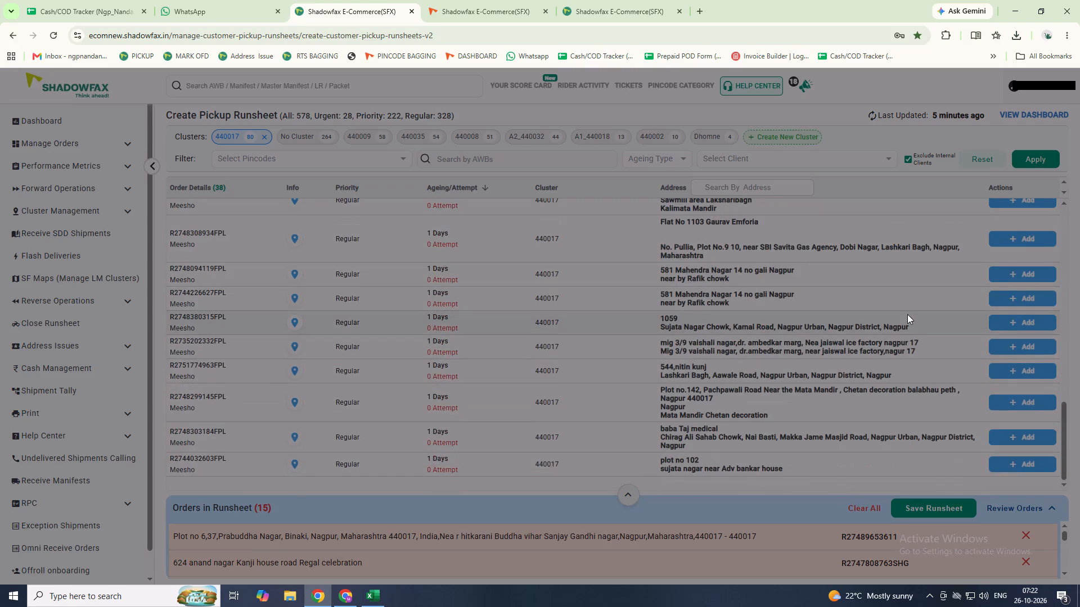
click(942, 507)
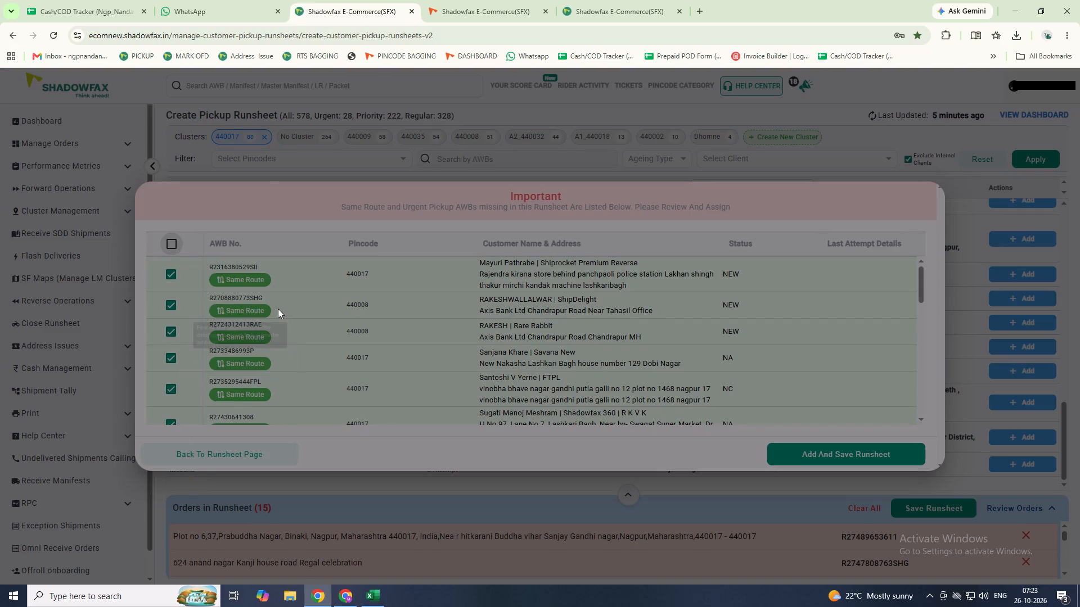
click(171, 275)
click(174, 305)
click(169, 321)
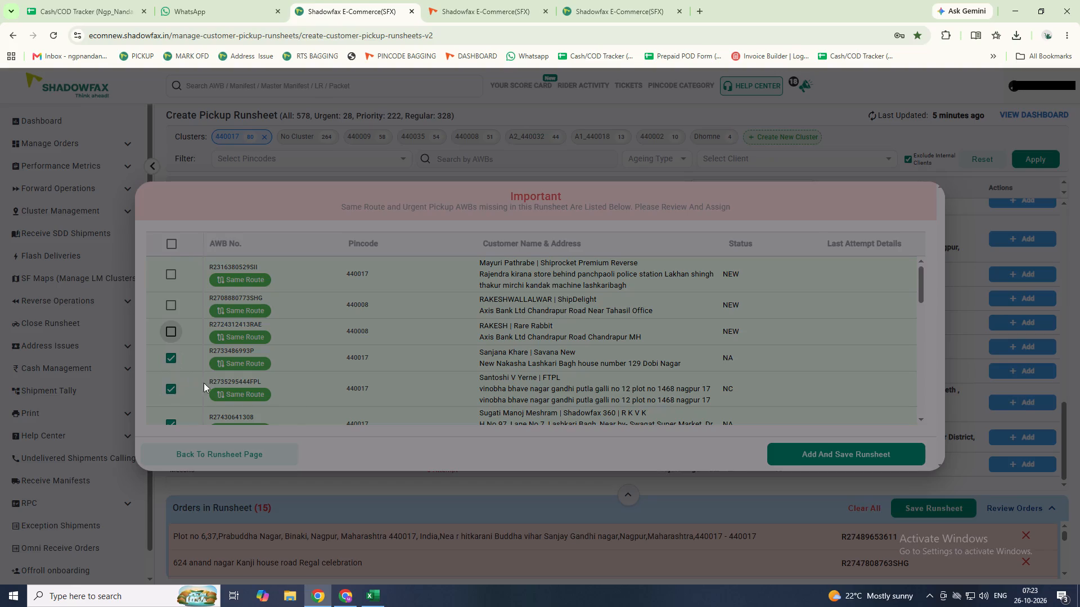
click(168, 361)
scroll(393, 344, down, 1)
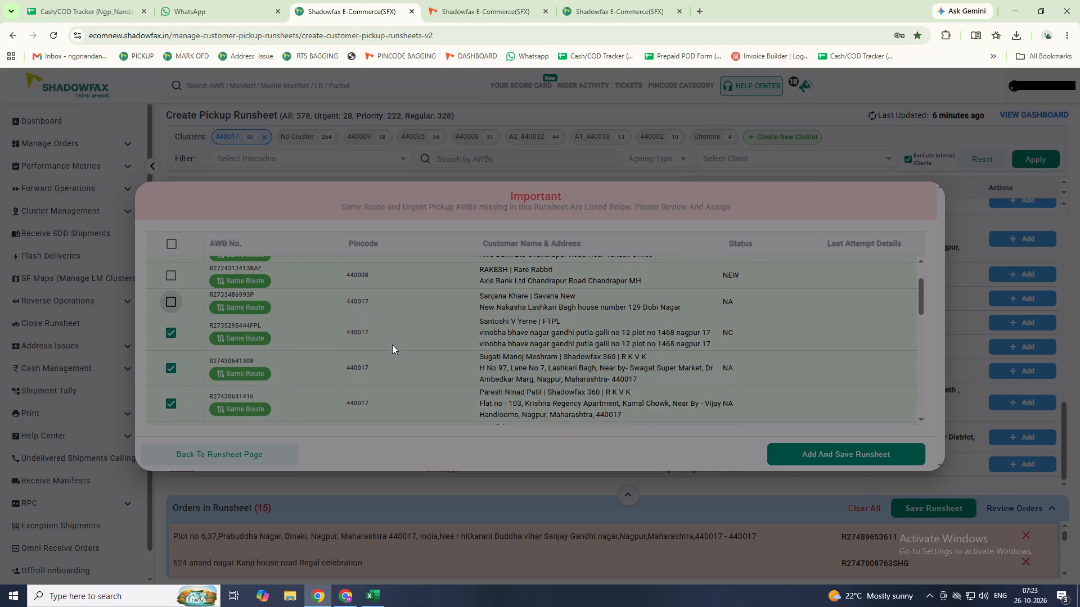
click(171, 369)
scroll(445, 343, down, 1)
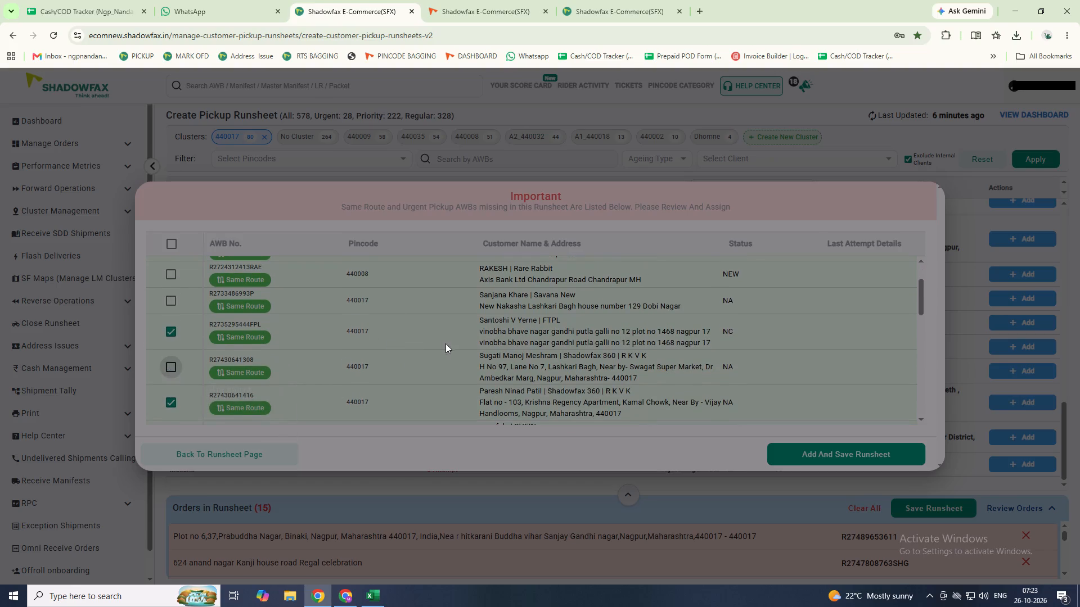
scroll(445, 343, down, 1)
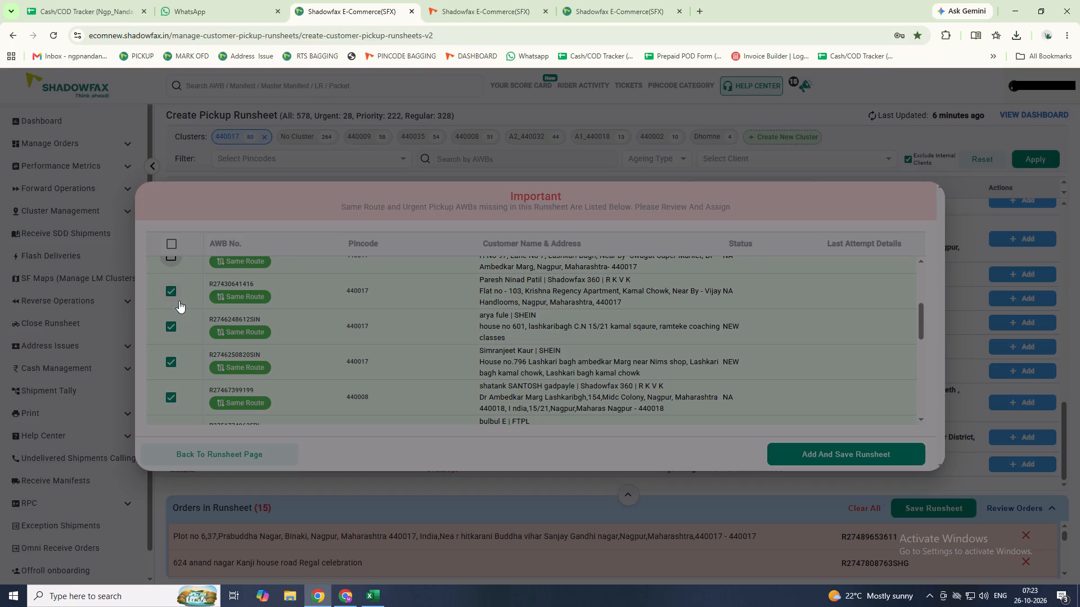
click(170, 300)
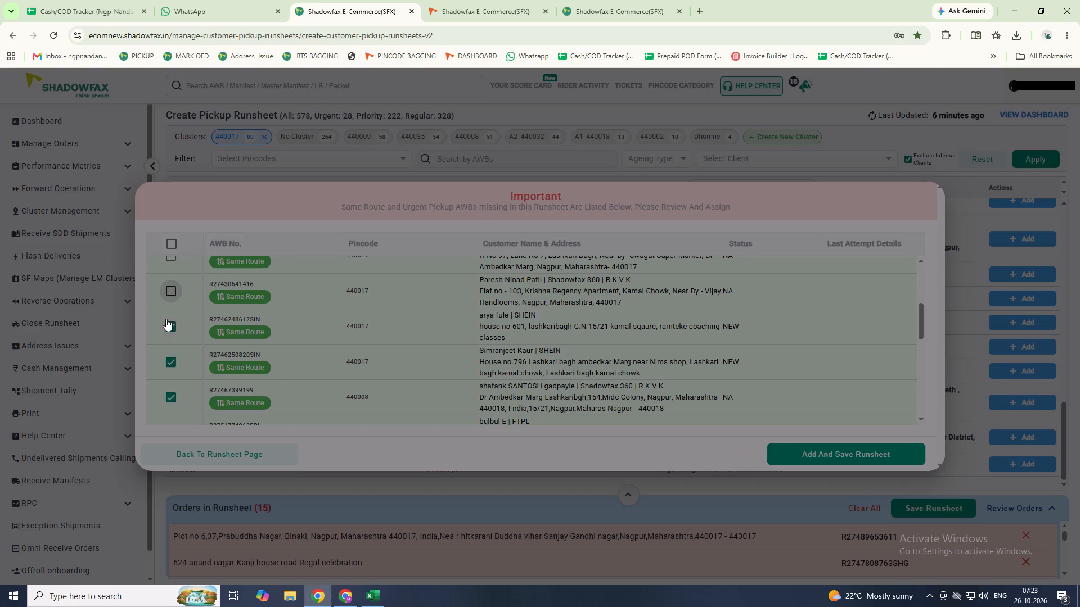
click(165, 327)
click(168, 361)
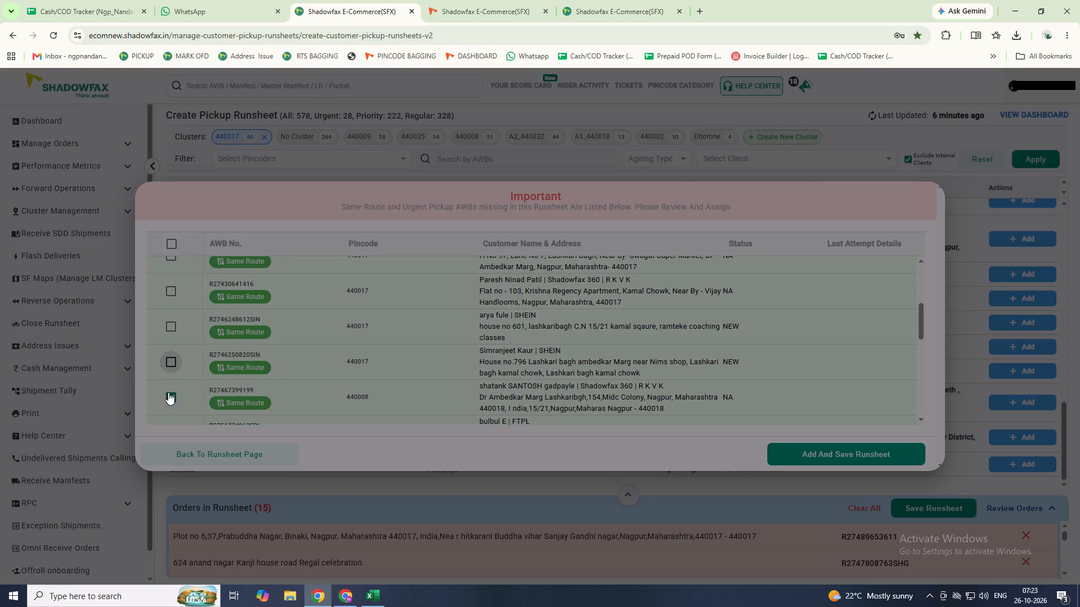
click(168, 392)
scroll(249, 340, down, 1)
click(165, 376)
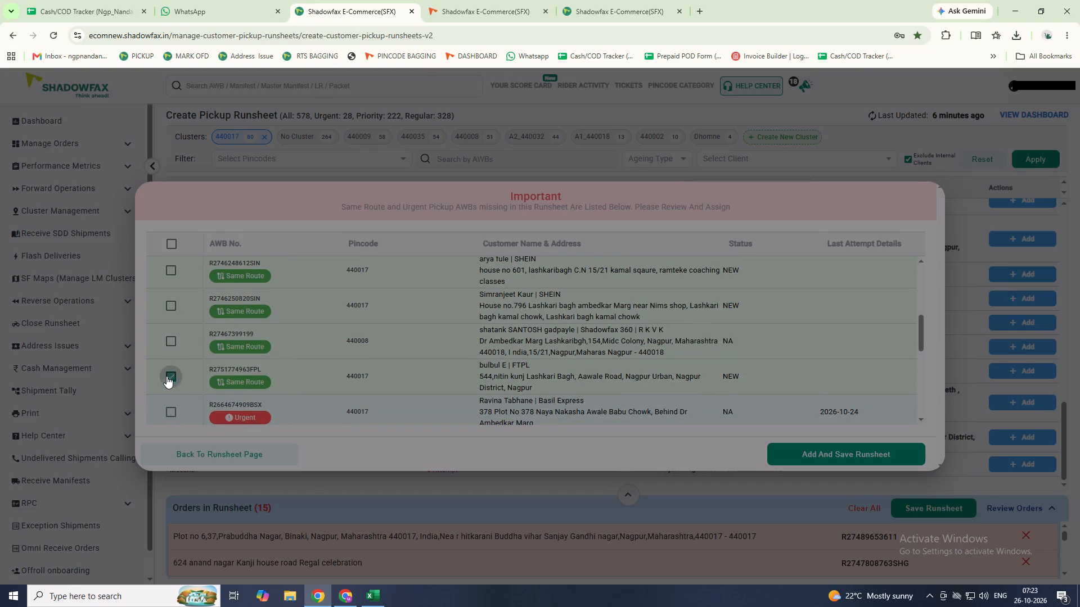
click(803, 461)
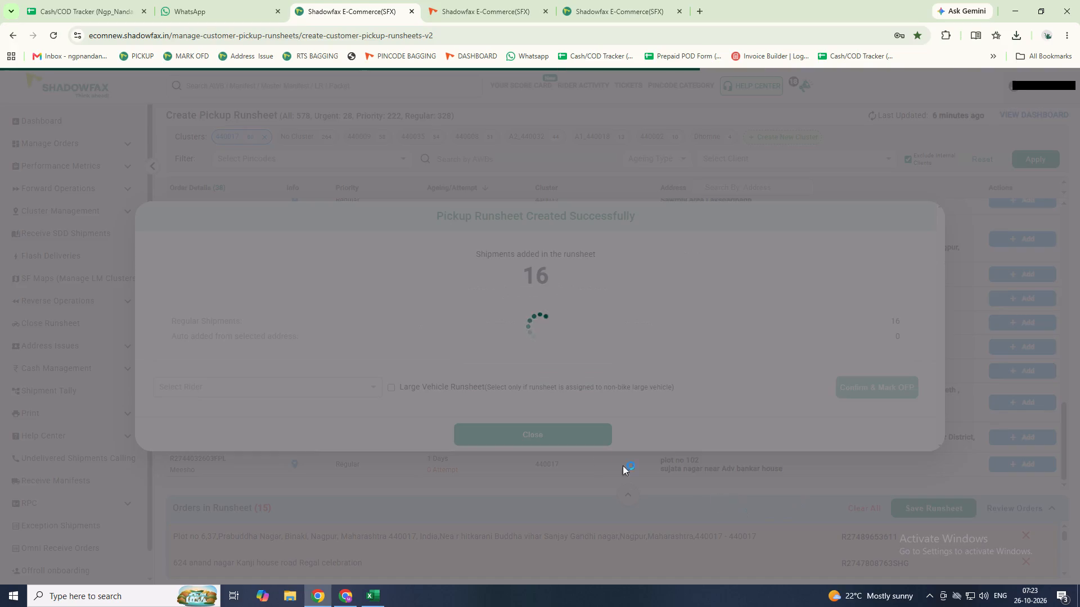
Assign the saved runsheet to the rider found by searching ROSHAN, mark it OFP, and close the summary.
click(343, 382)
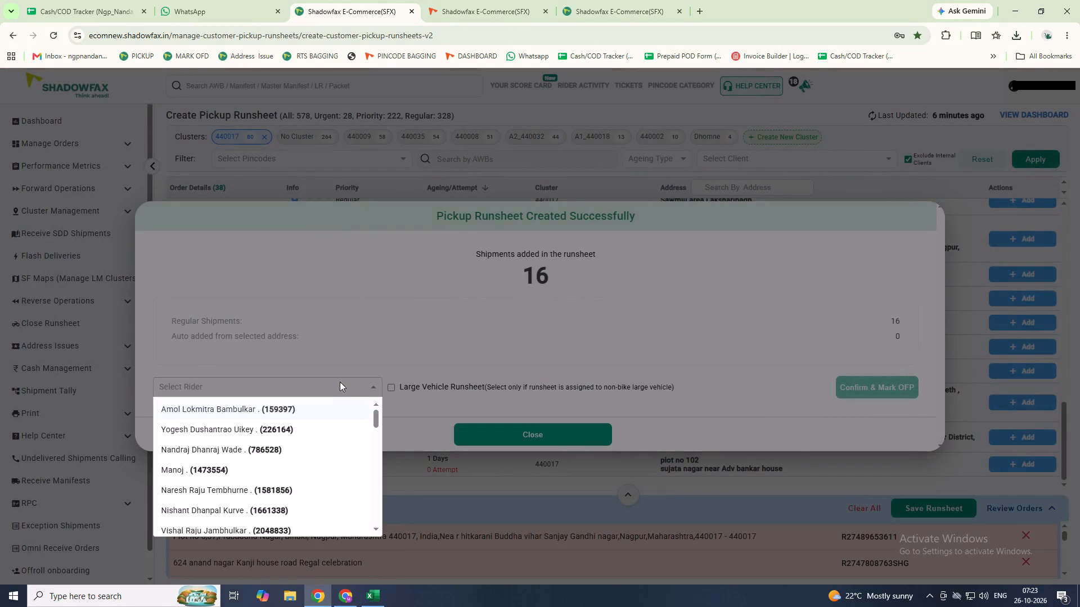
text(ROSHAN)
click(277, 413)
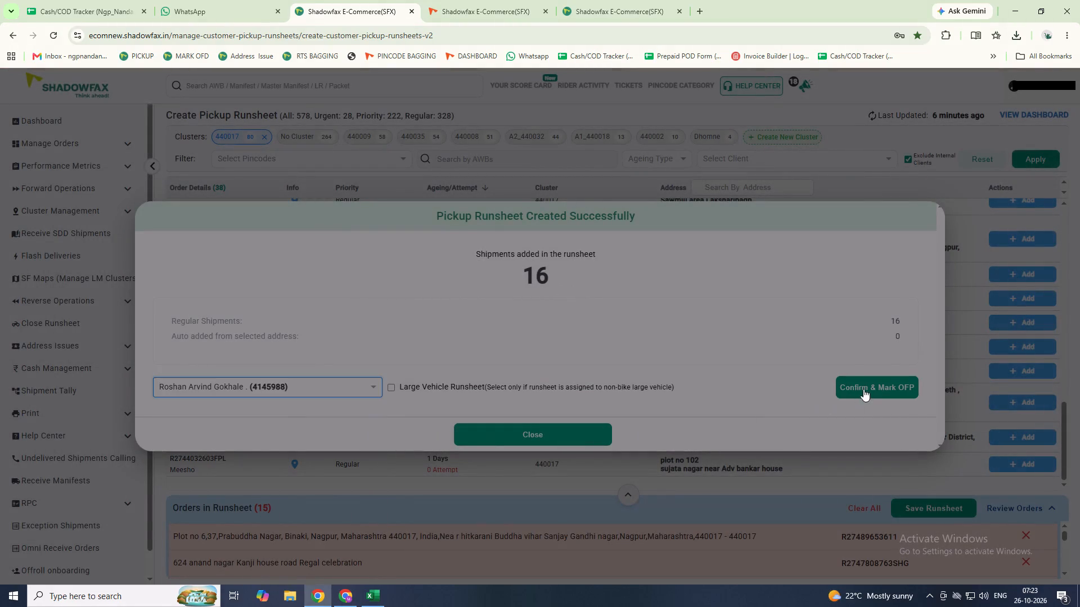
click(867, 387)
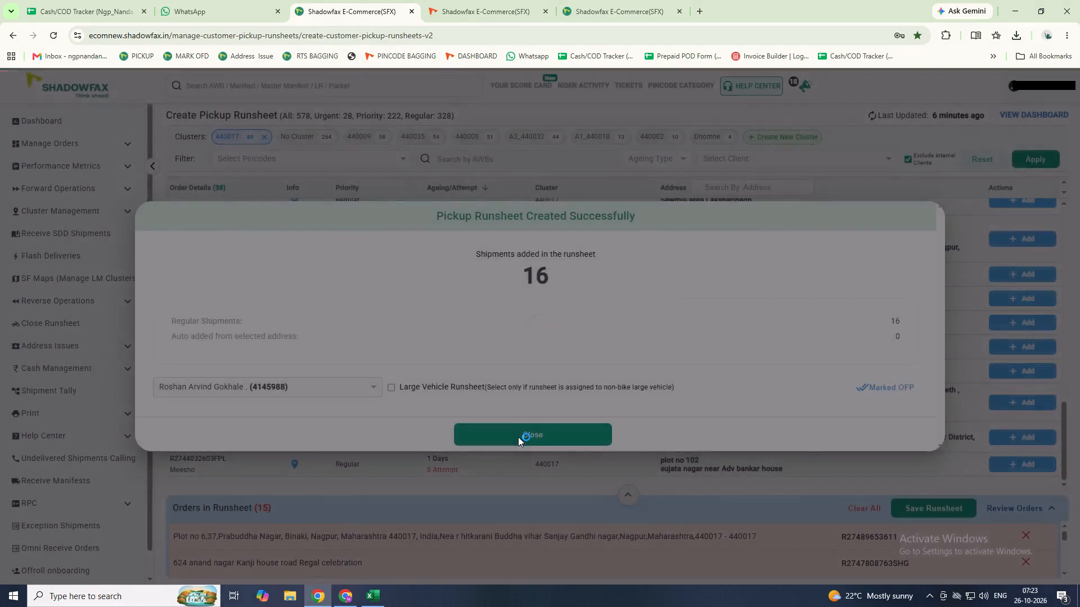
click(518, 437)
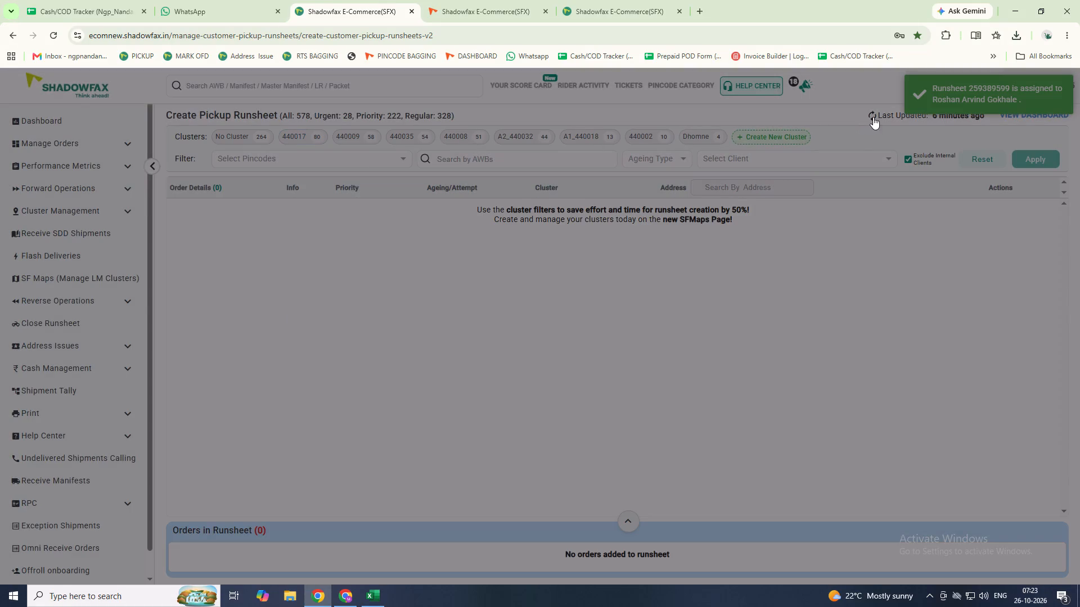
Refresh the pending pickup order counts for all clusters on the Create Pickup Runsheet page.
double_click(873, 114)
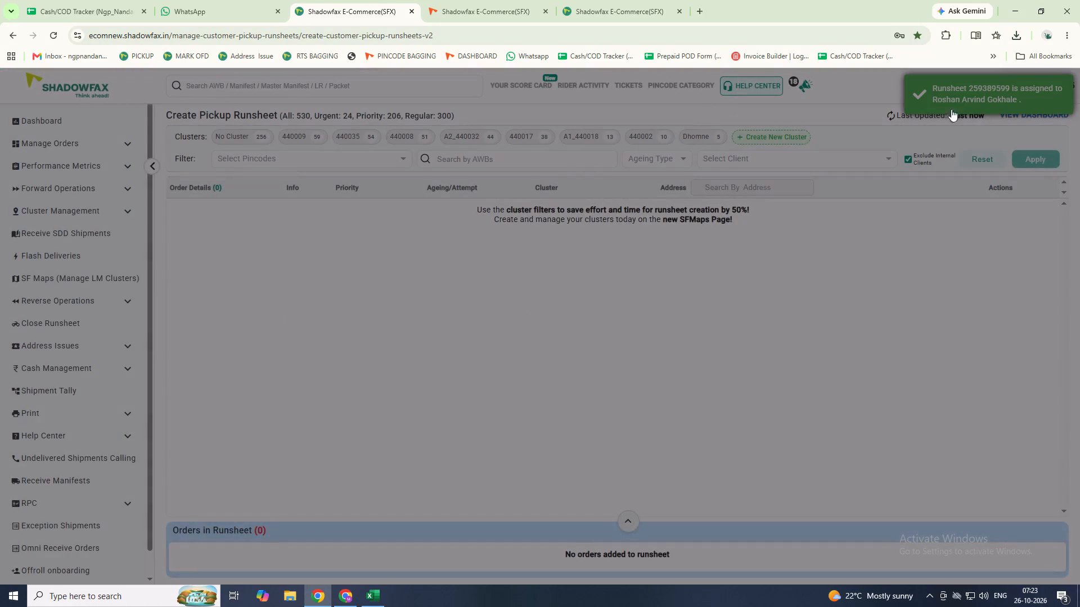
double_click(889, 115)
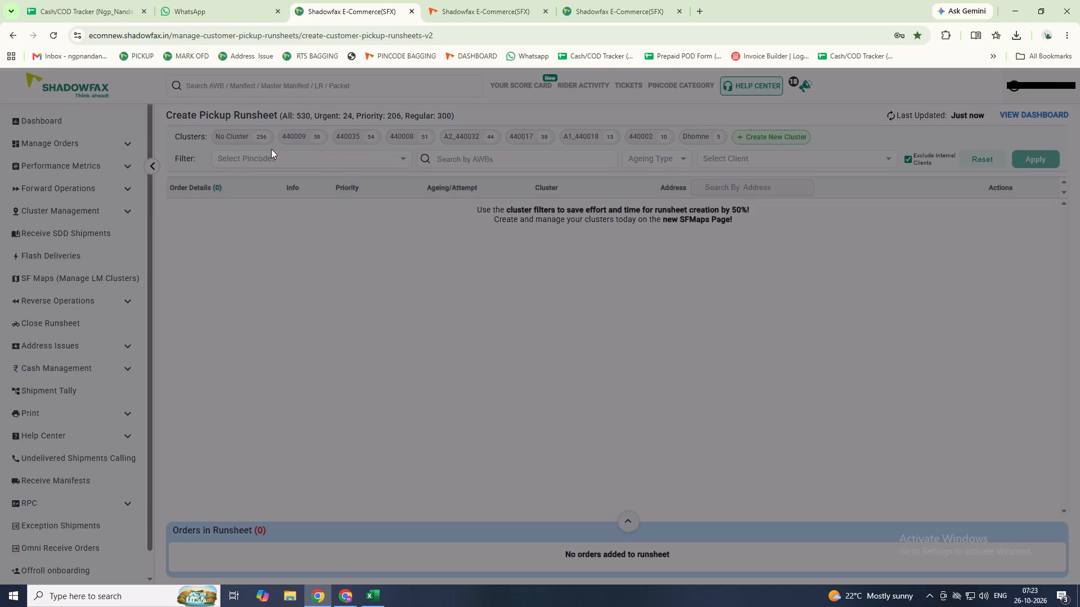
double_click(890, 114)
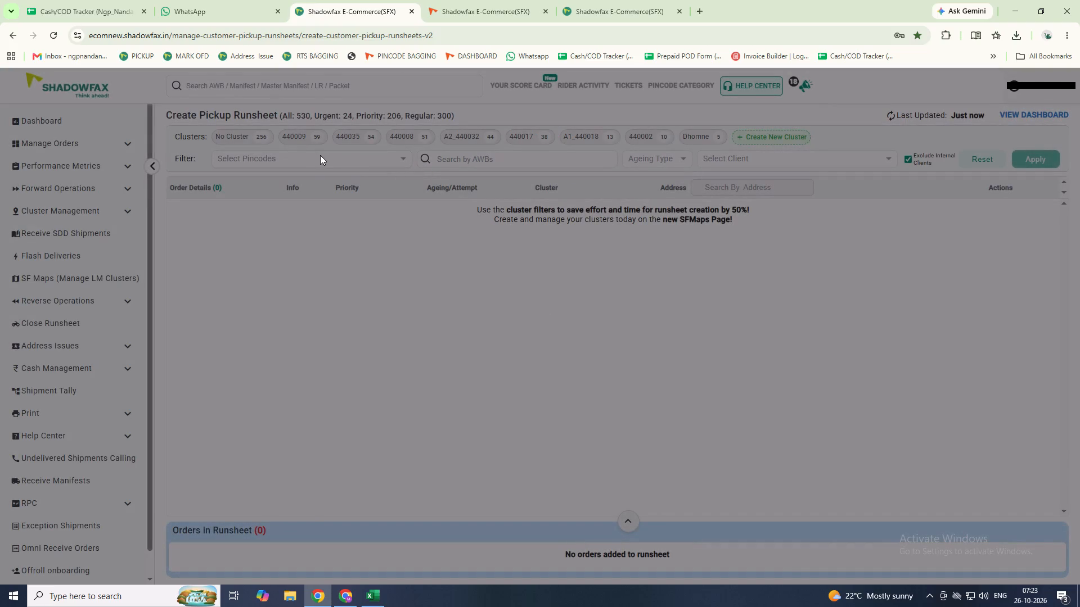
Filter the orders by cluster 440008, examine the priorities, ageing and addresses of its urgent, high-priority and regular pickups, and clear the filter.
click(414, 134)
scroll(801, 307, down, 6)
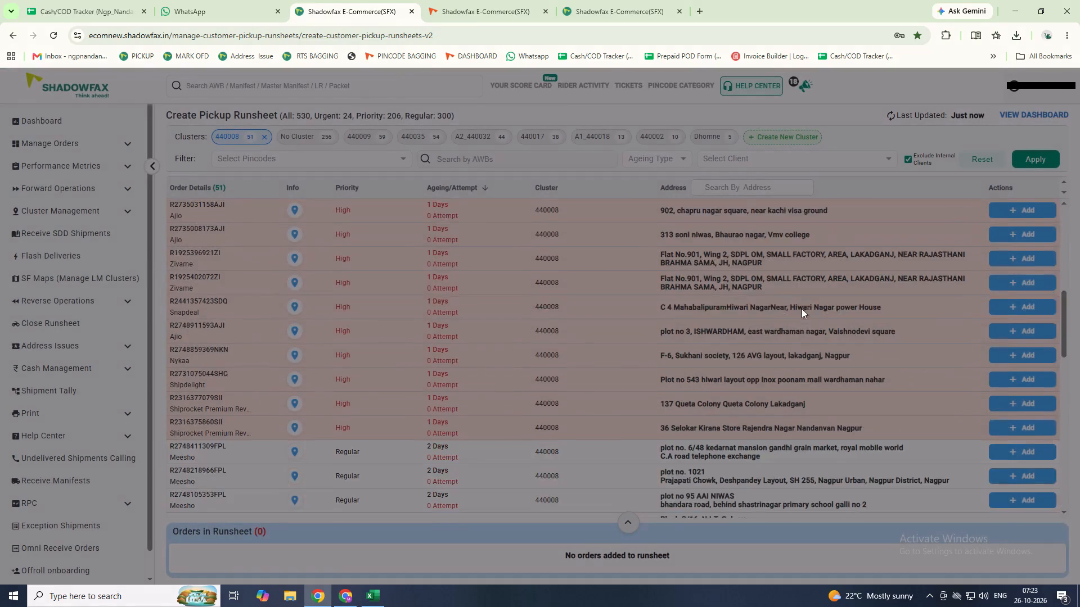
scroll(802, 309, down, 14)
scroll(803, 301, down, 7)
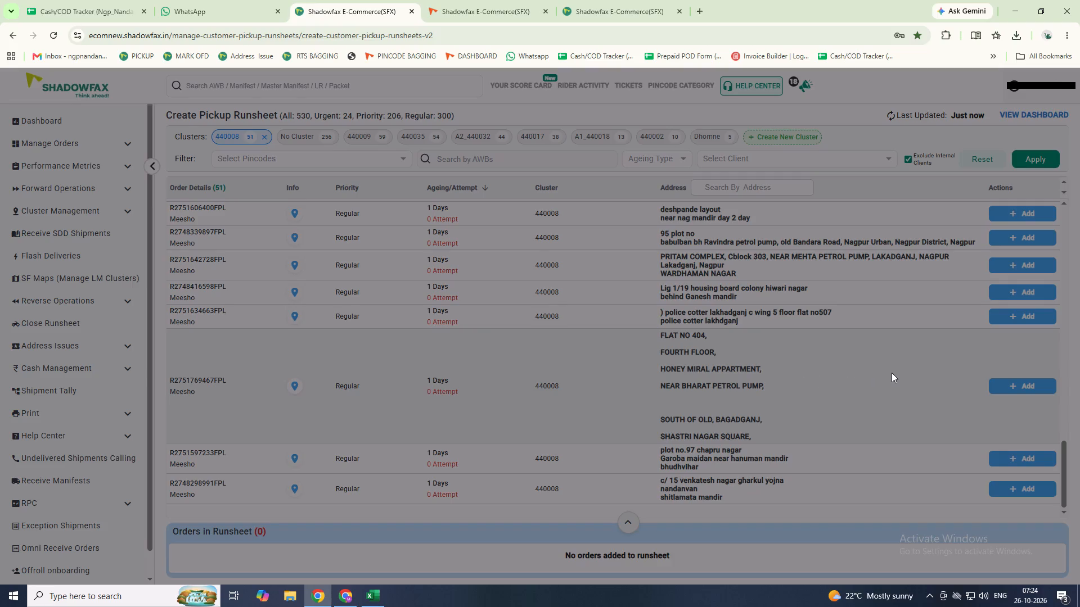
scroll(899, 371, up, 6)
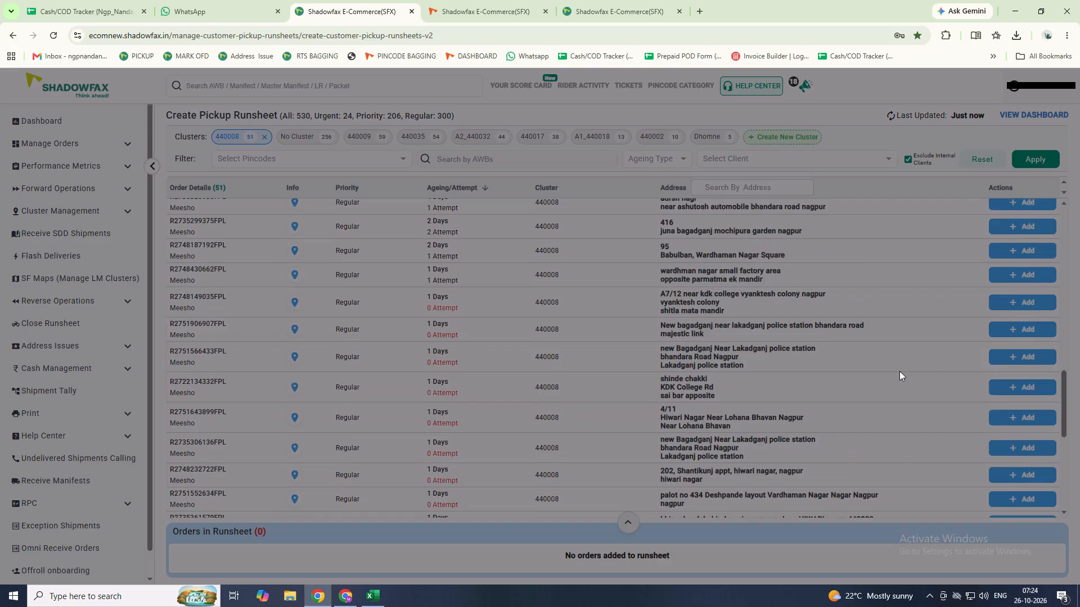
scroll(899, 371, up, 9)
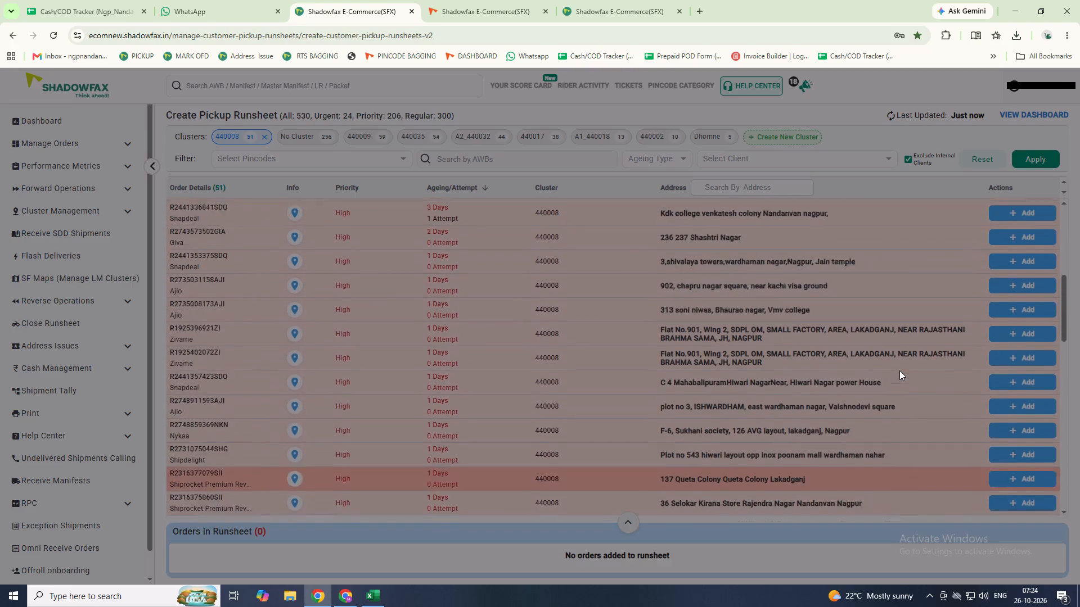
scroll(899, 370, up, 8)
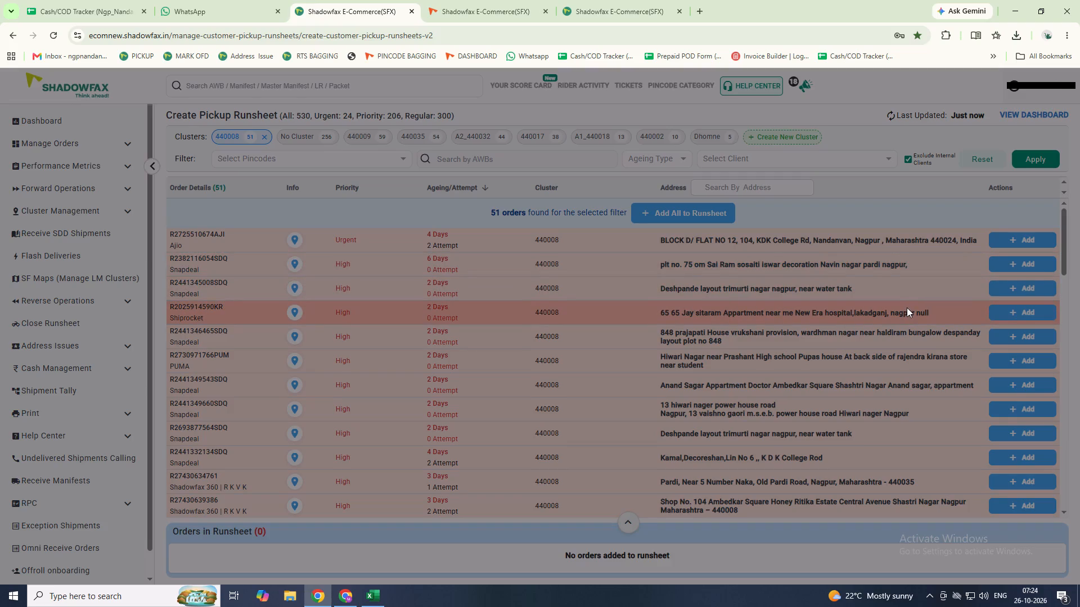
scroll(907, 314, down, 4)
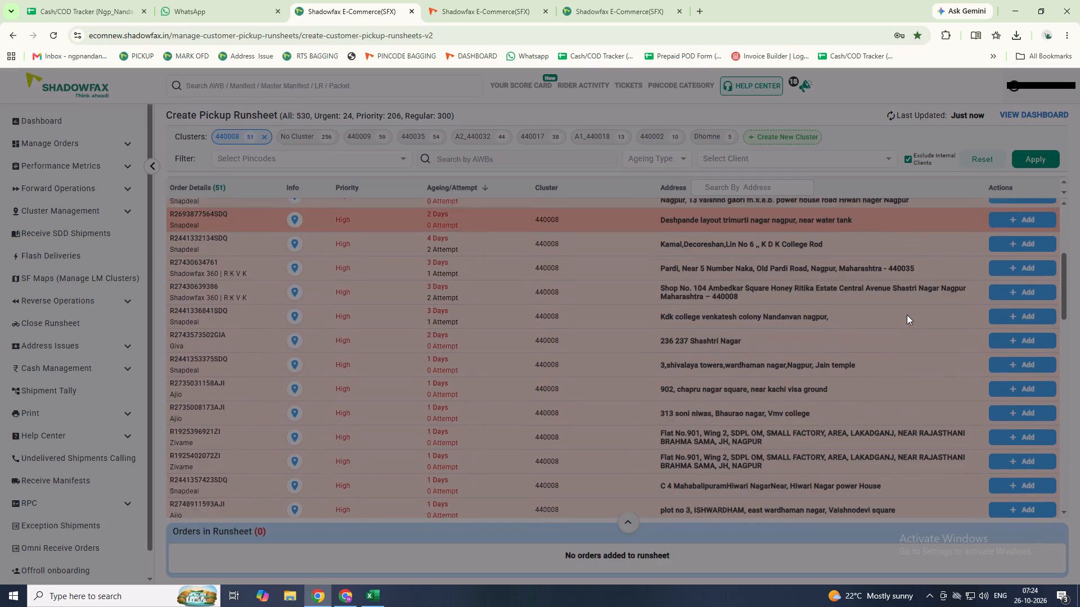
scroll(907, 315, down, 3)
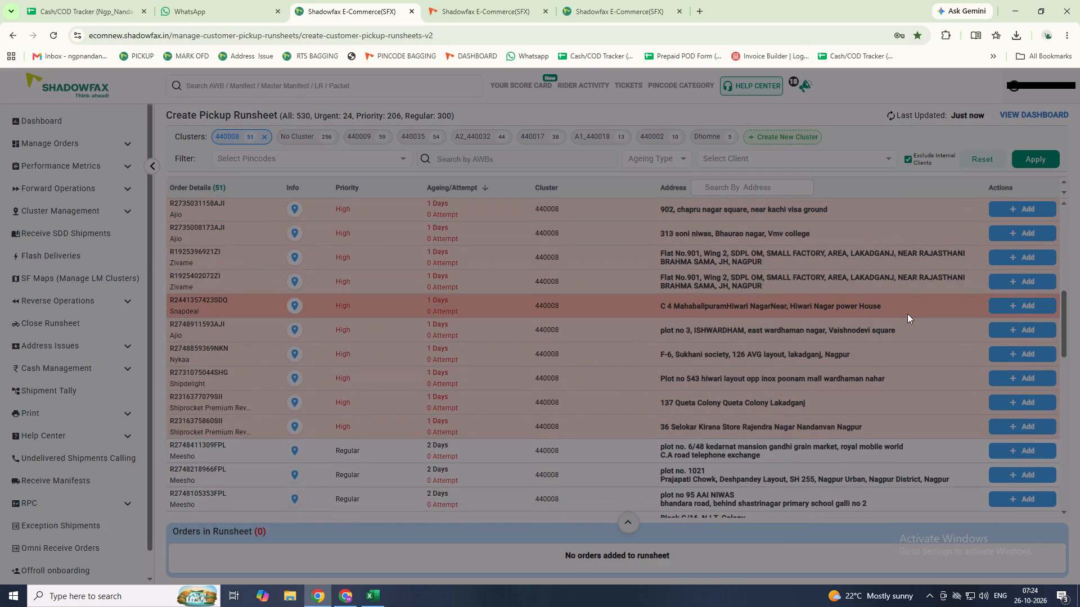
scroll(907, 314, down, 12)
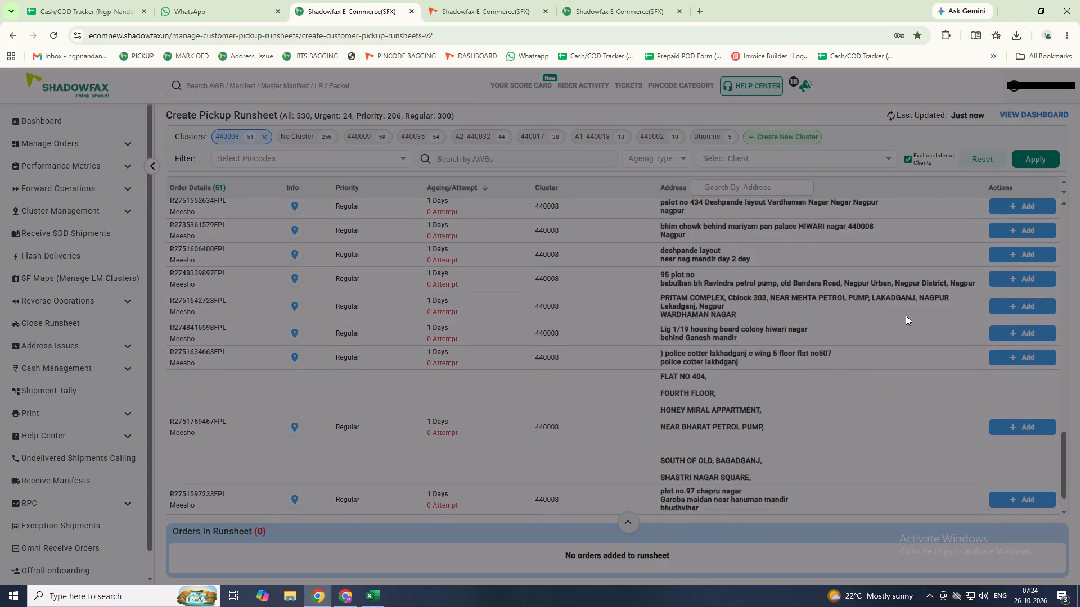
scroll(906, 315, down, 6)
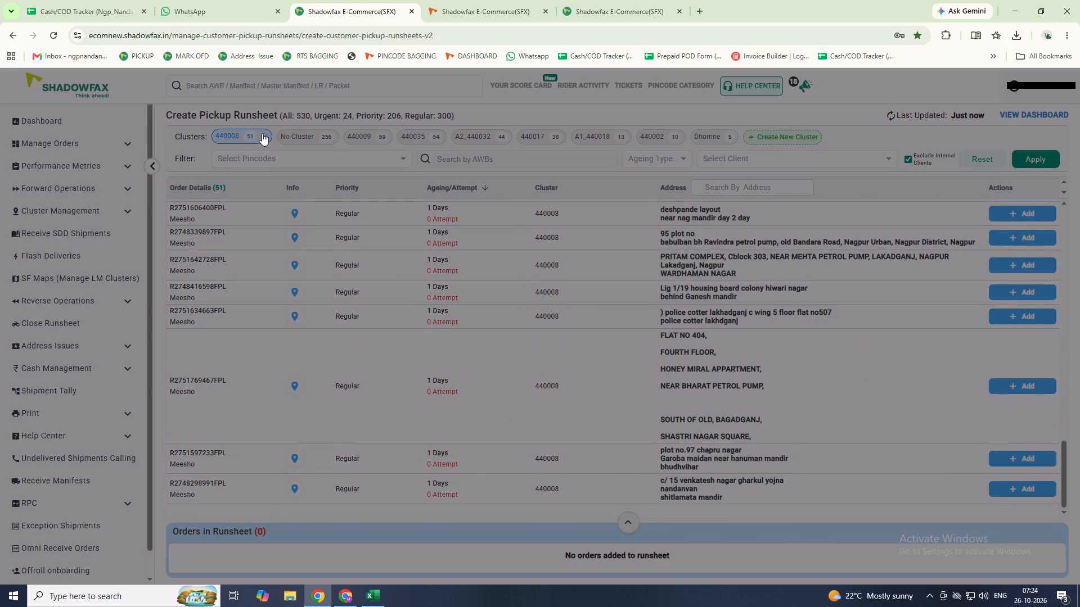
click(265, 132)
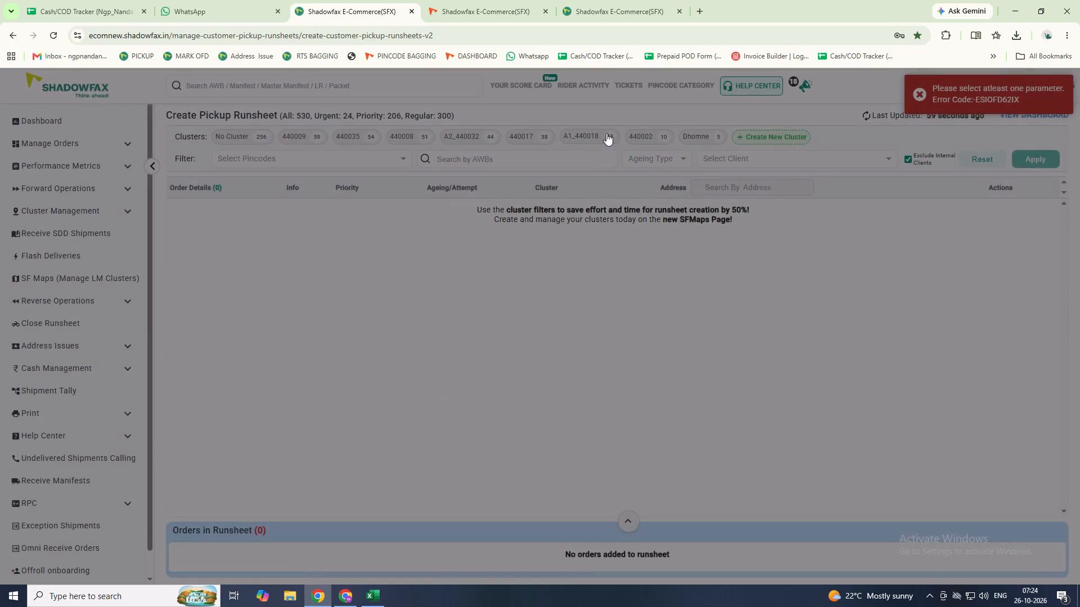
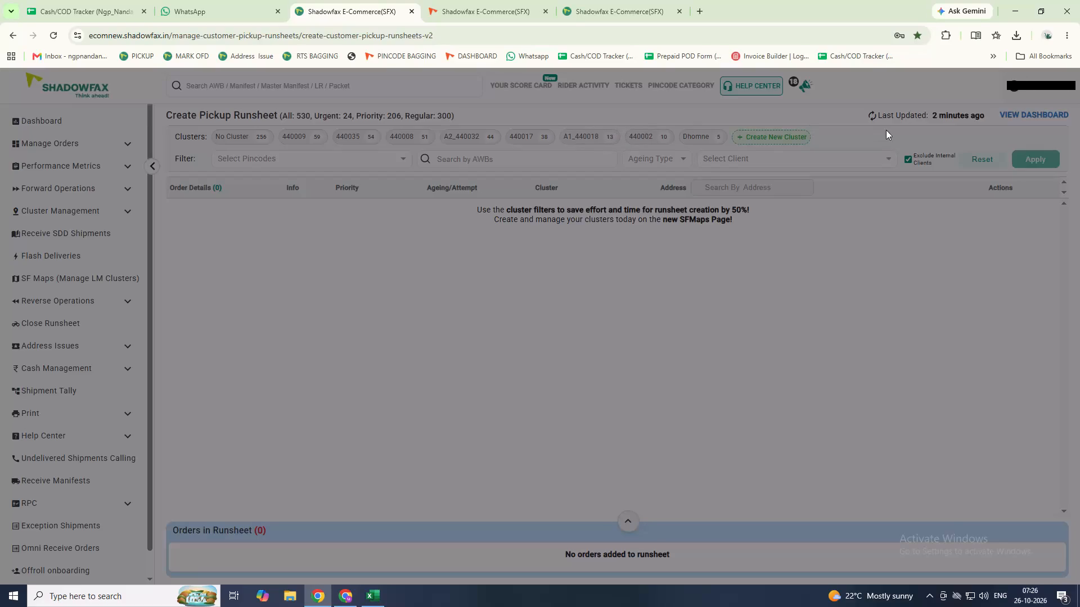
Try to refresh the pending pickup order counts for the clusters on the Create Pickup Runsheet page.
click(872, 114)
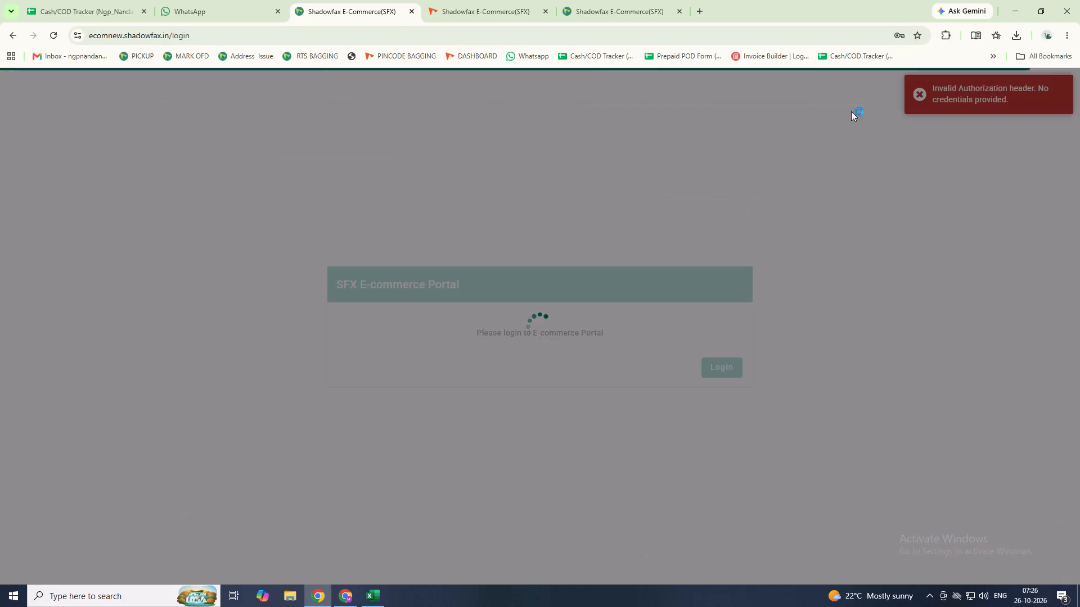
Log back in to the E-commerce Portal using the Login Via Valinor option.
click(733, 369)
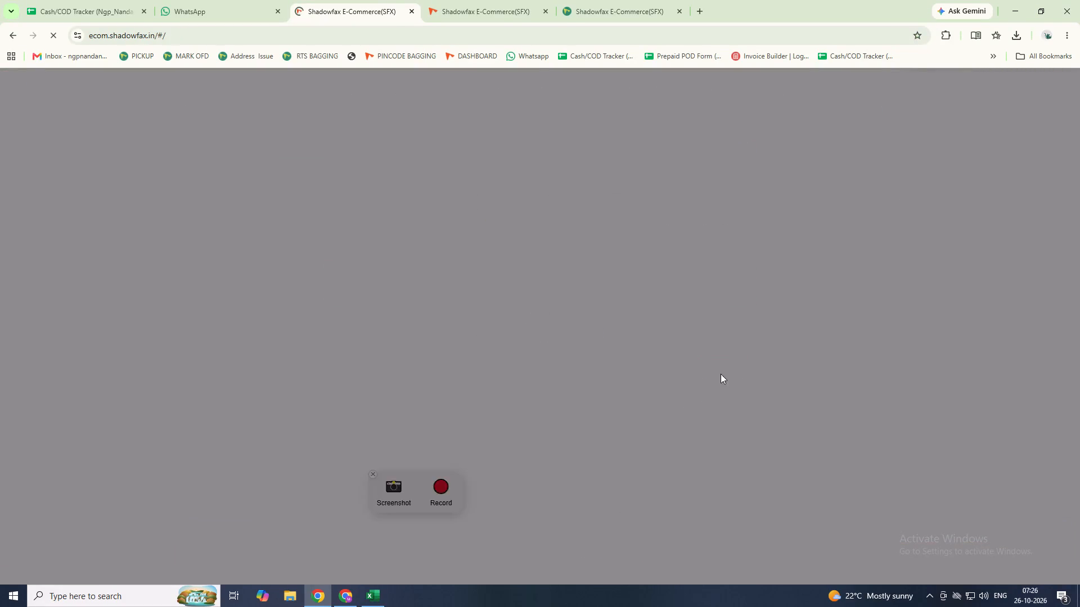
click(551, 352)
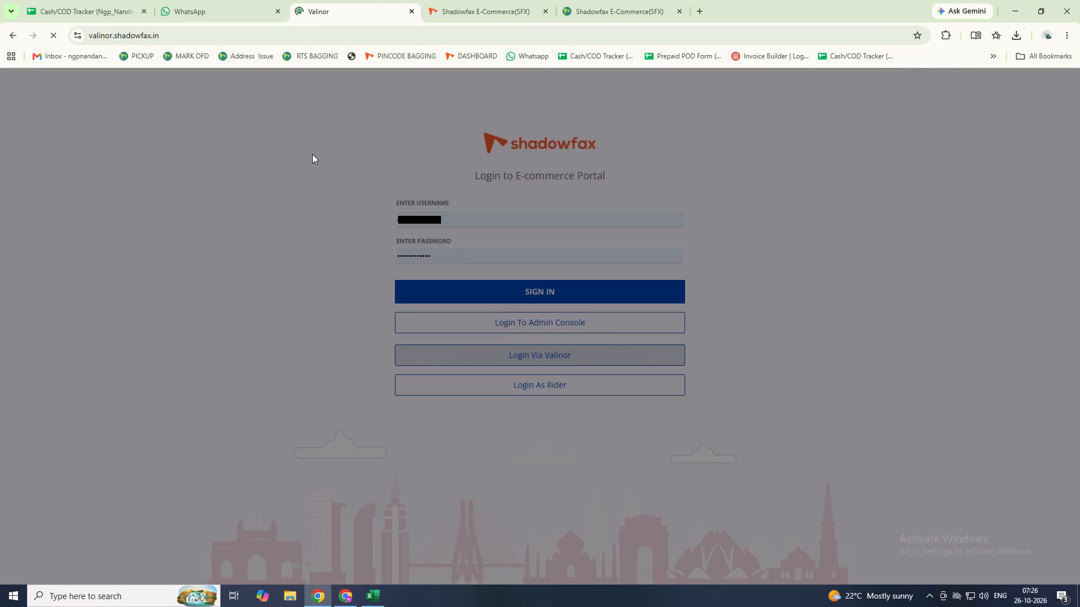
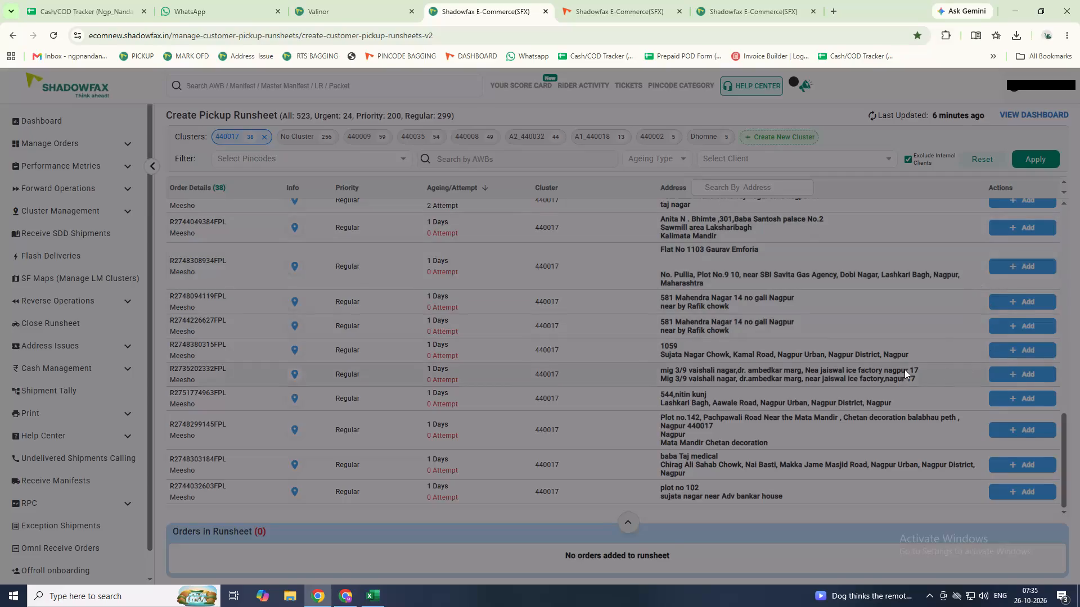
Examine the cluster 440017 pickup orders again from the urgent ones to the regular ones, checking their addresses and ageing.
scroll(808, 353, up, 7)
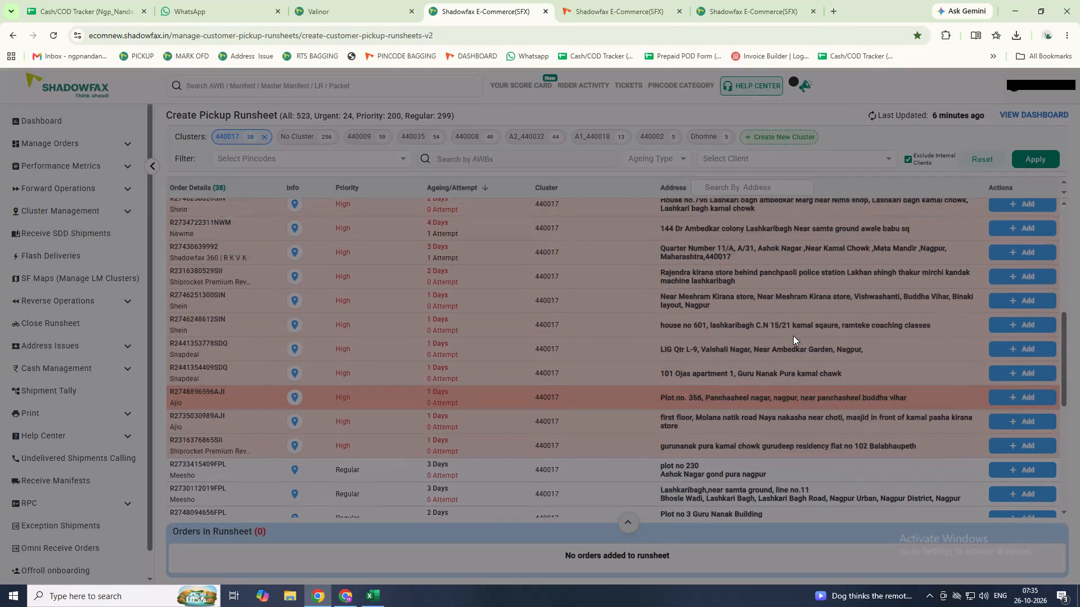
scroll(889, 341, up, 10)
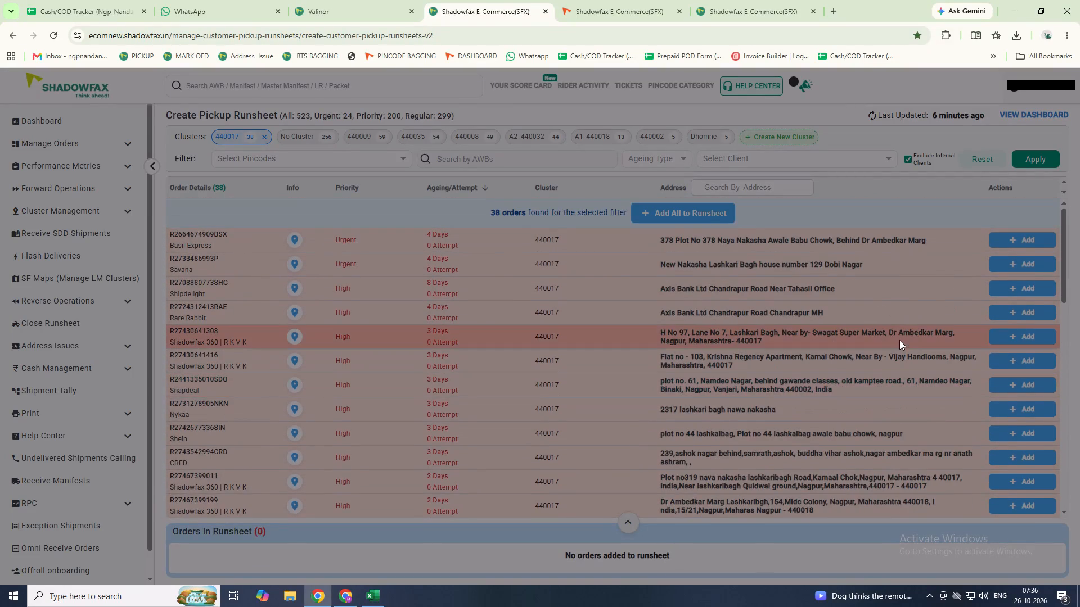
scroll(901, 340, up, 4)
scroll(901, 342, down, 2)
scroll(758, 314, down, 20)
scroll(758, 314, down, 6)
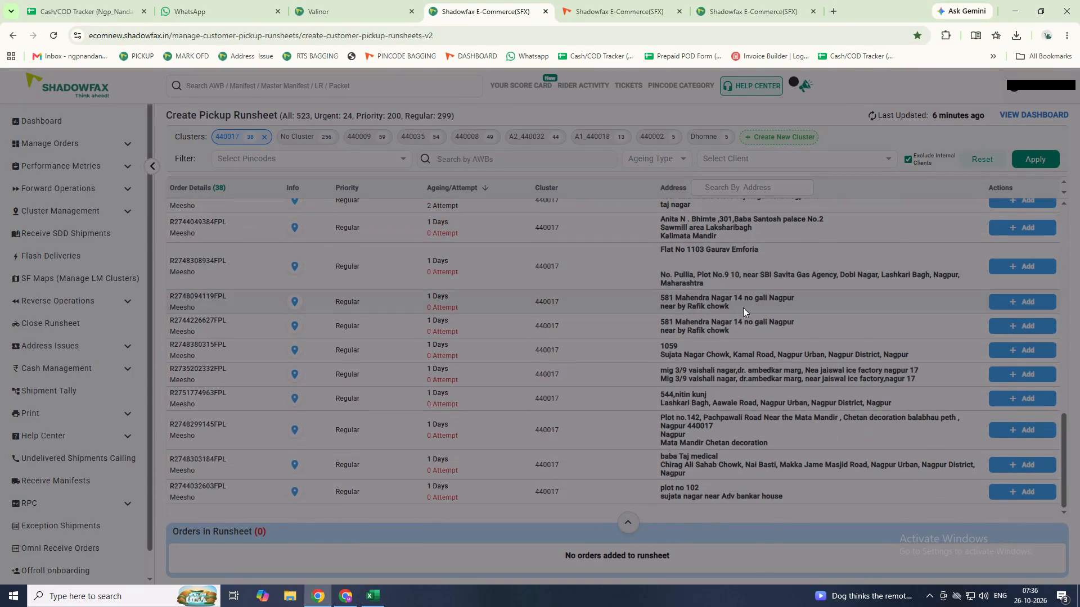
scroll(743, 307, down, 3)
Remove the cluster 440017 filter and refresh the pending pickup order data.
click(263, 136)
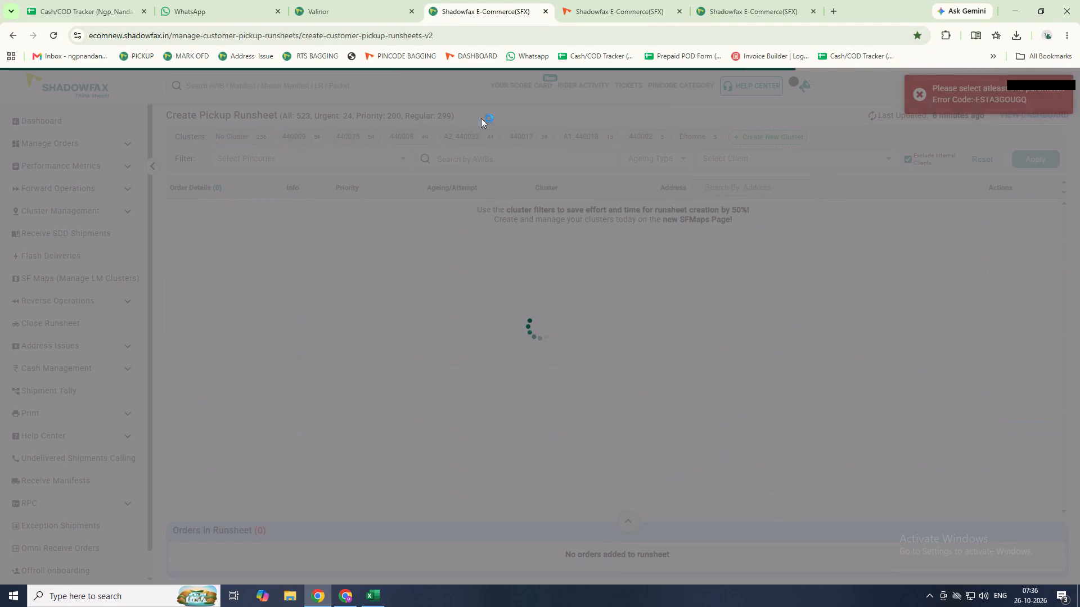
triple_click(874, 114)
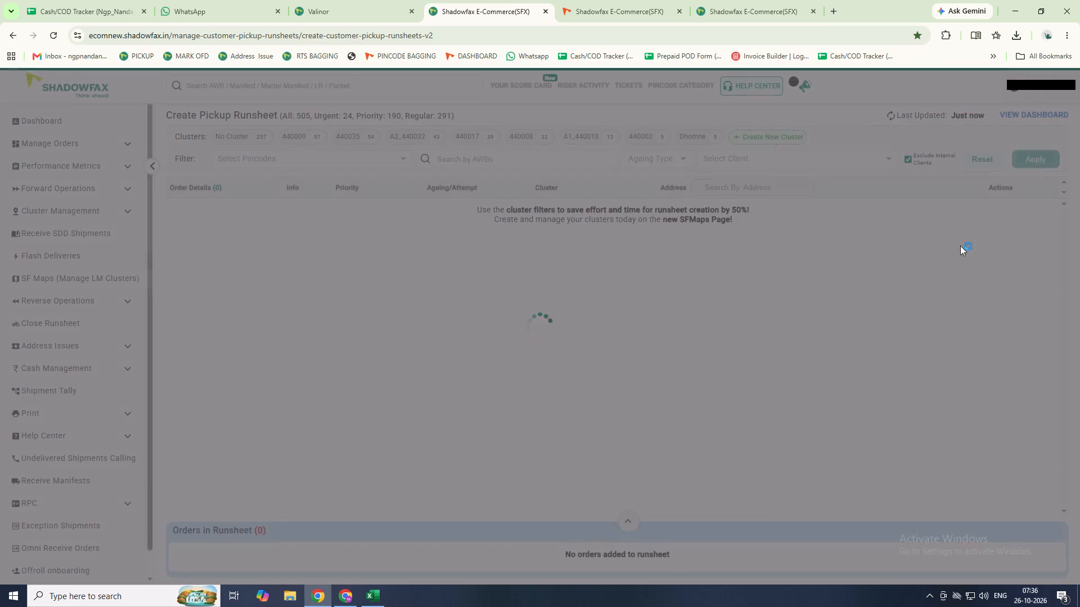
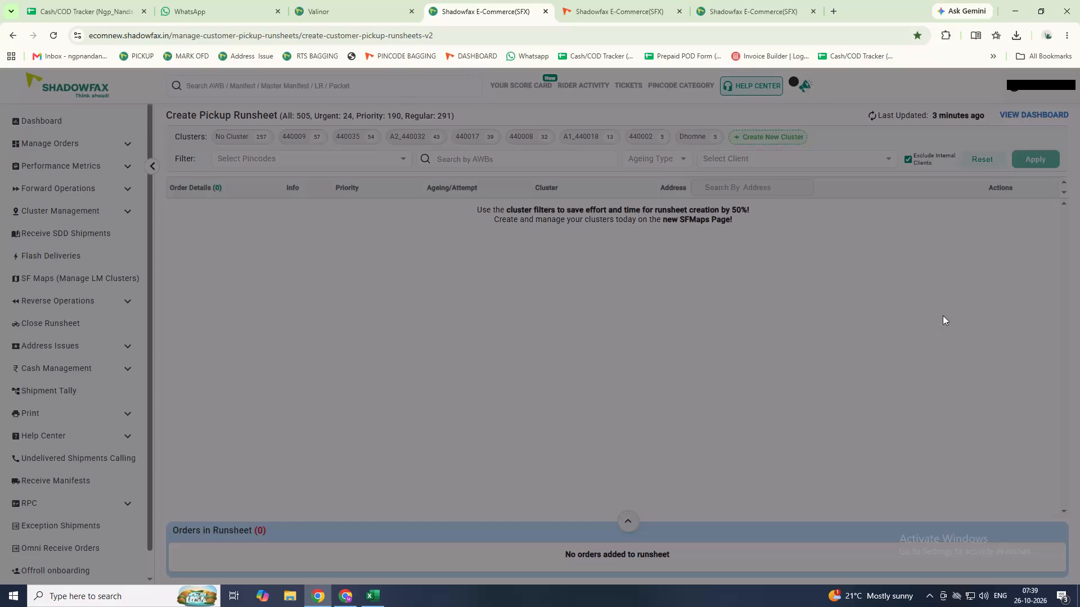
Filter the refreshed pending orders to pincodes 440017, 440008, 440032, 440035, 440009 and 440038, narrowed to addresses matching BHANDEWADI.
triple_click(872, 116)
click(874, 116)
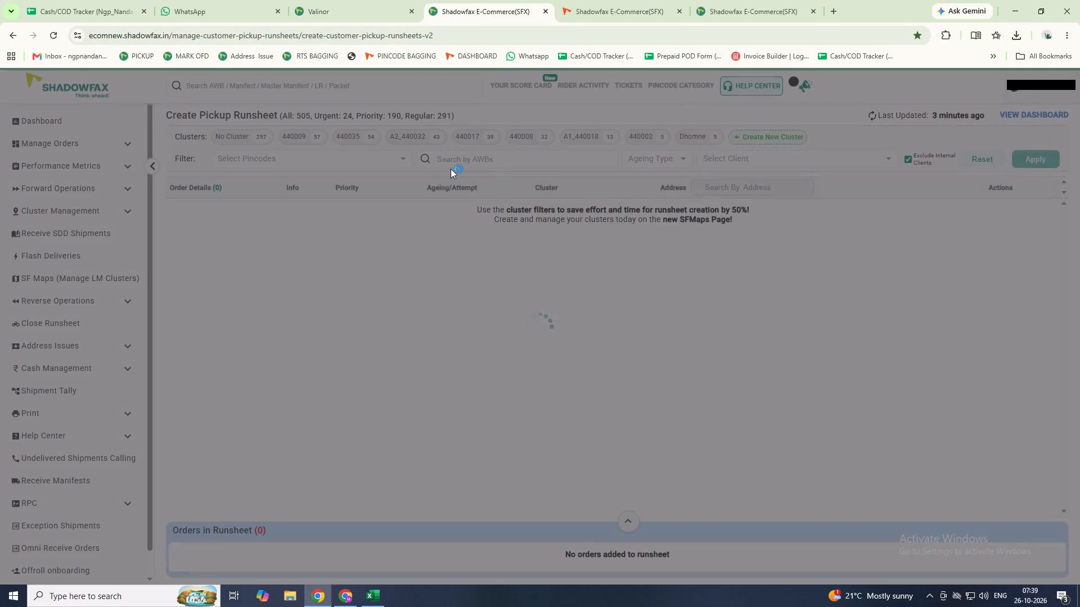
click(339, 163)
click(312, 176)
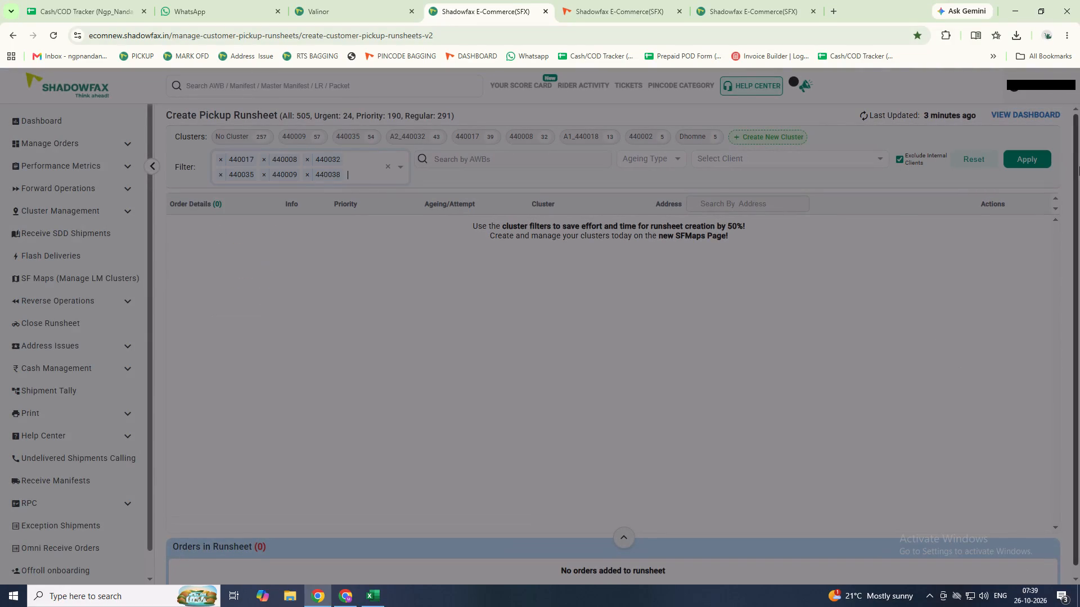
click(1025, 161)
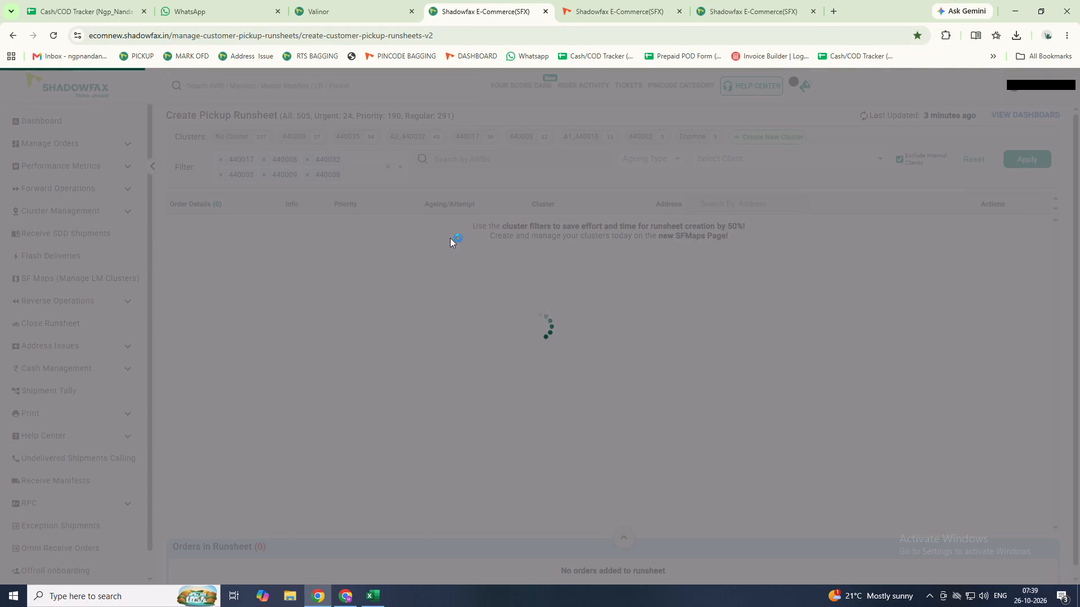
click(763, 202)
text(BHANDEWADI)
key(Return)
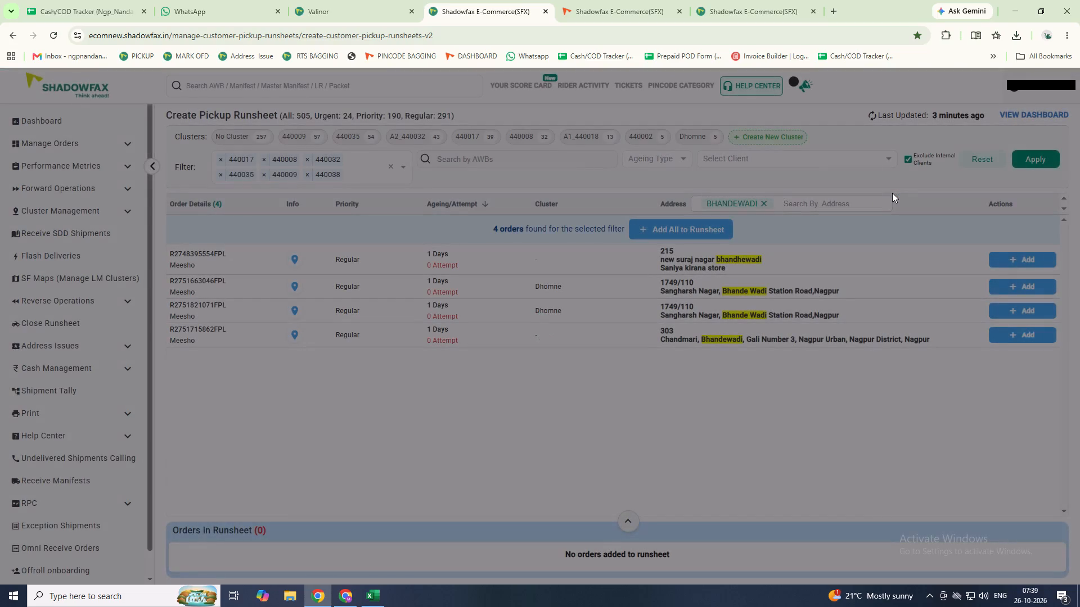
Add all four Bhandewadi orders to the runsheet and save it without including any of the suggested urgent pickups.
triple_click(1008, 256)
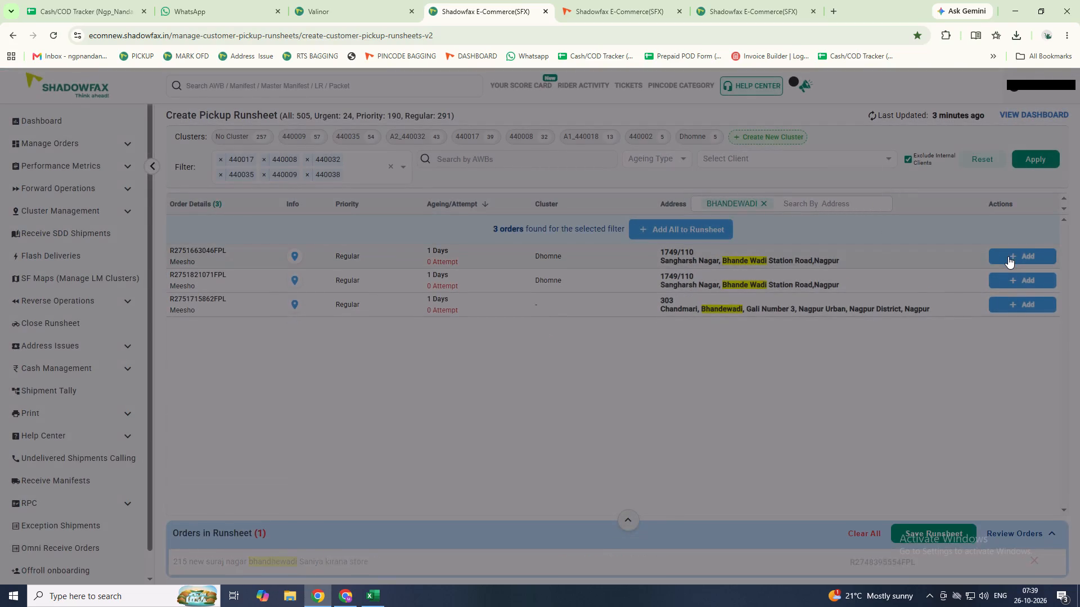
click(1007, 256)
click(930, 509)
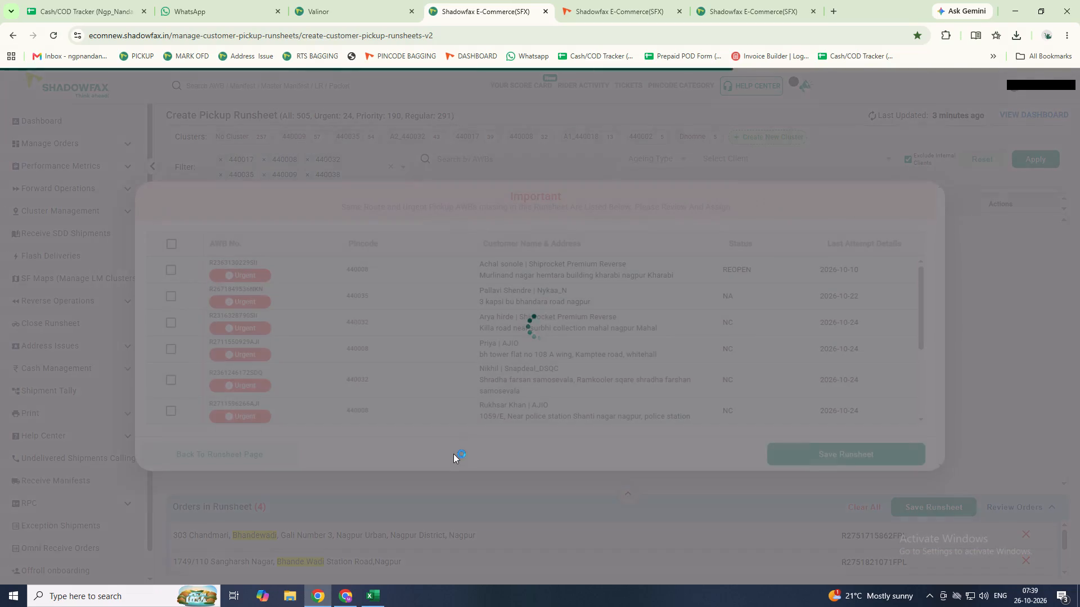
click(804, 451)
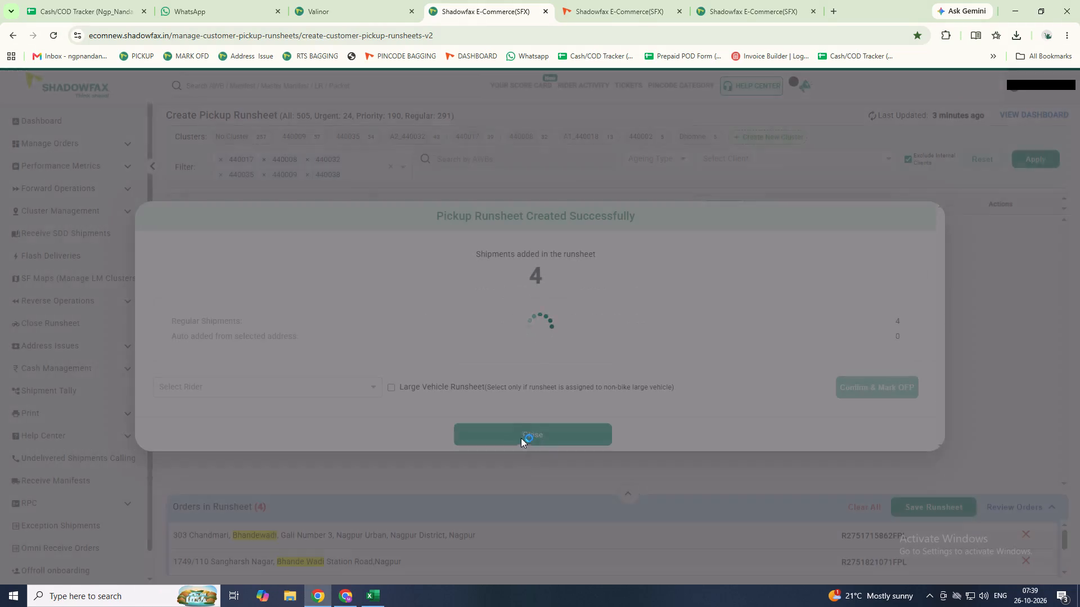
Assign the Bhandewadi runsheet to the rider matching DHOM, mark it OFP and close the creation summary.
click(318, 383)
text(DHOM)
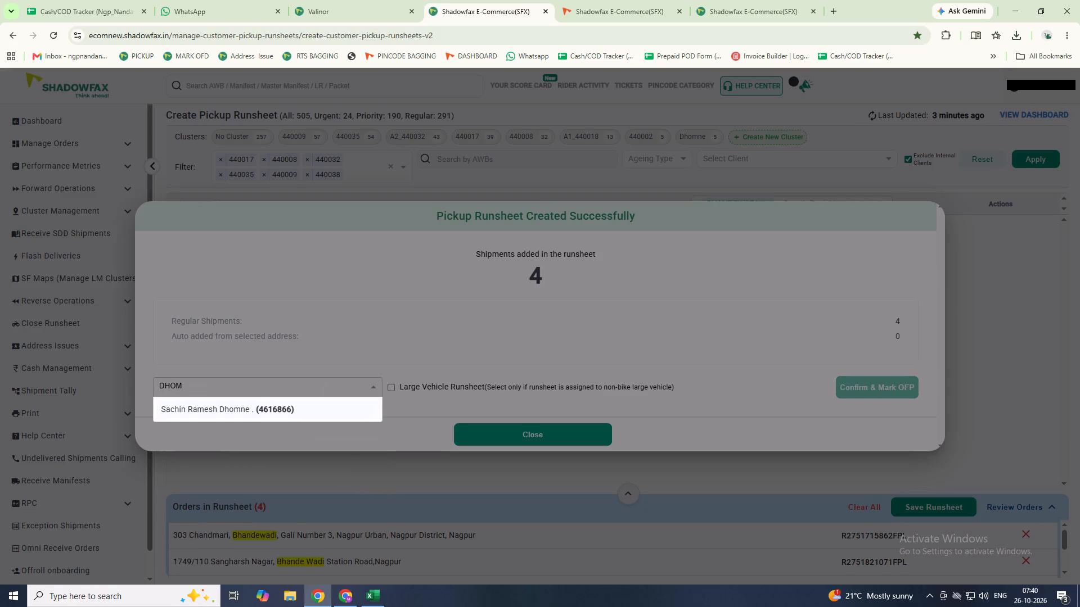
key(Return)
key(Tab)
key(Tab)
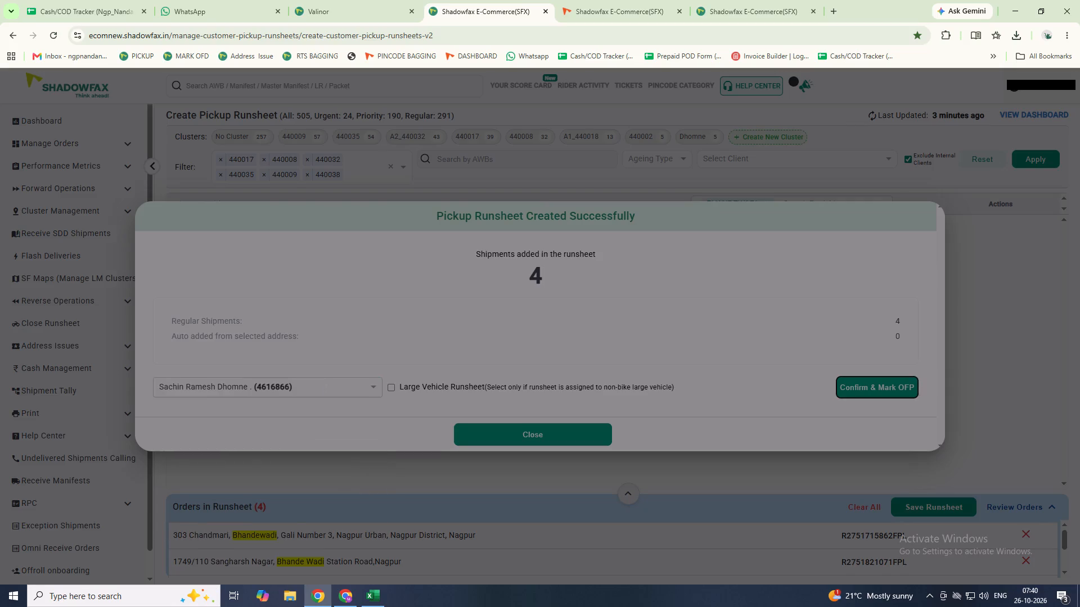
key(Return)
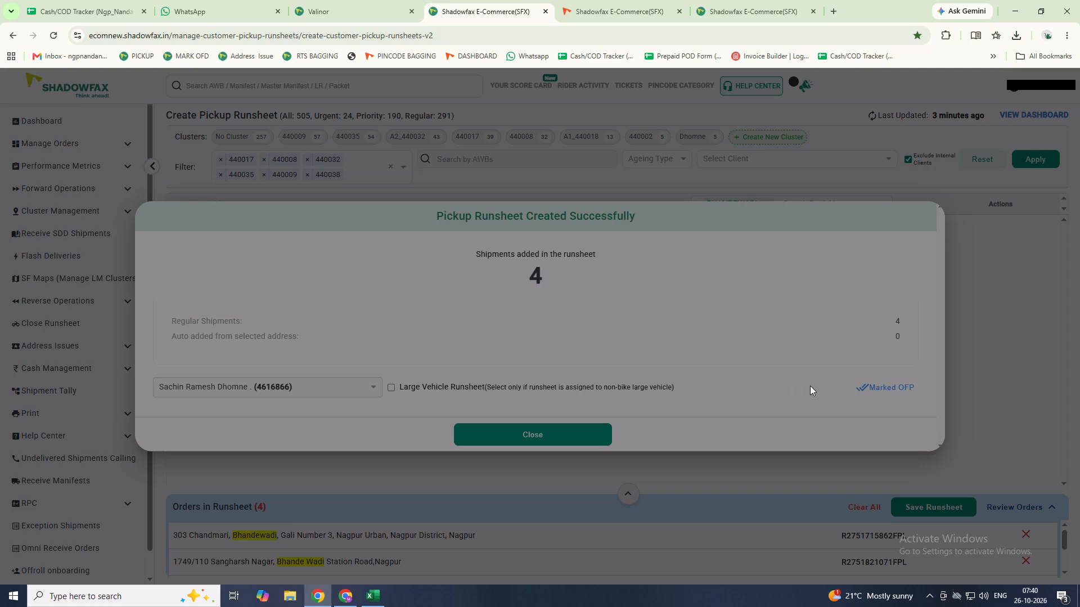
click(551, 432)
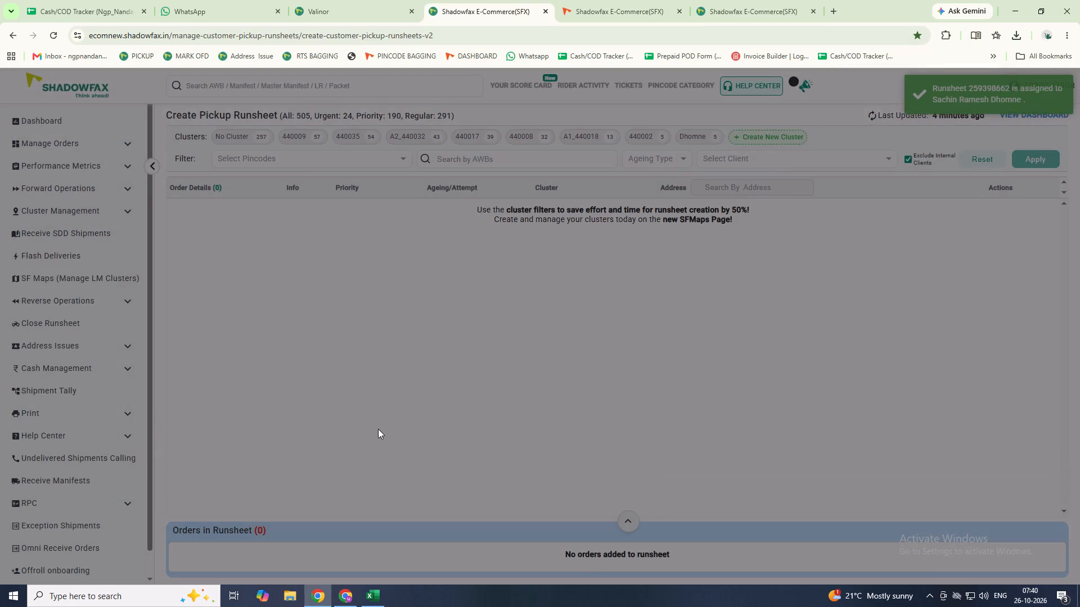
Refresh and filter the pending orders to cluster 440035, adding its five regular Bharatwada Road area orders to the runsheet.
double_click(871, 114)
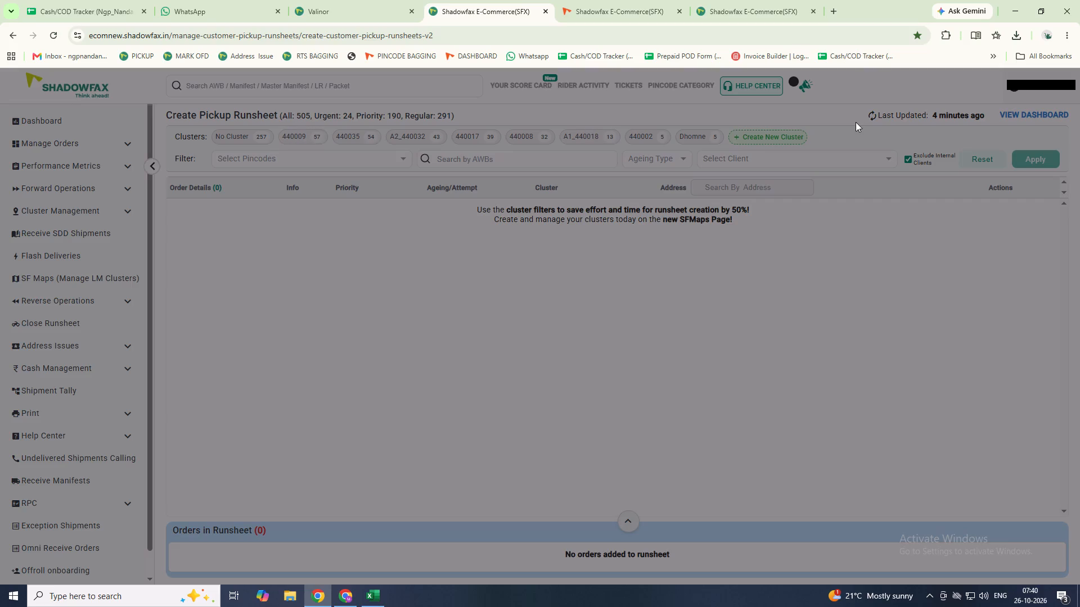
triple_click(874, 114)
click(361, 134)
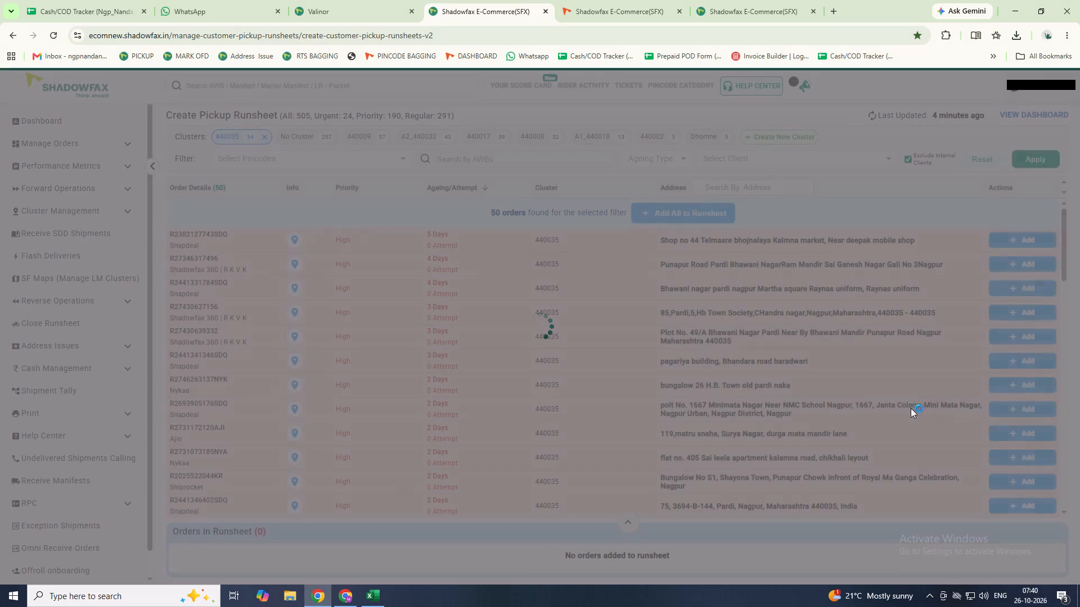
scroll(908, 384, down, 5)
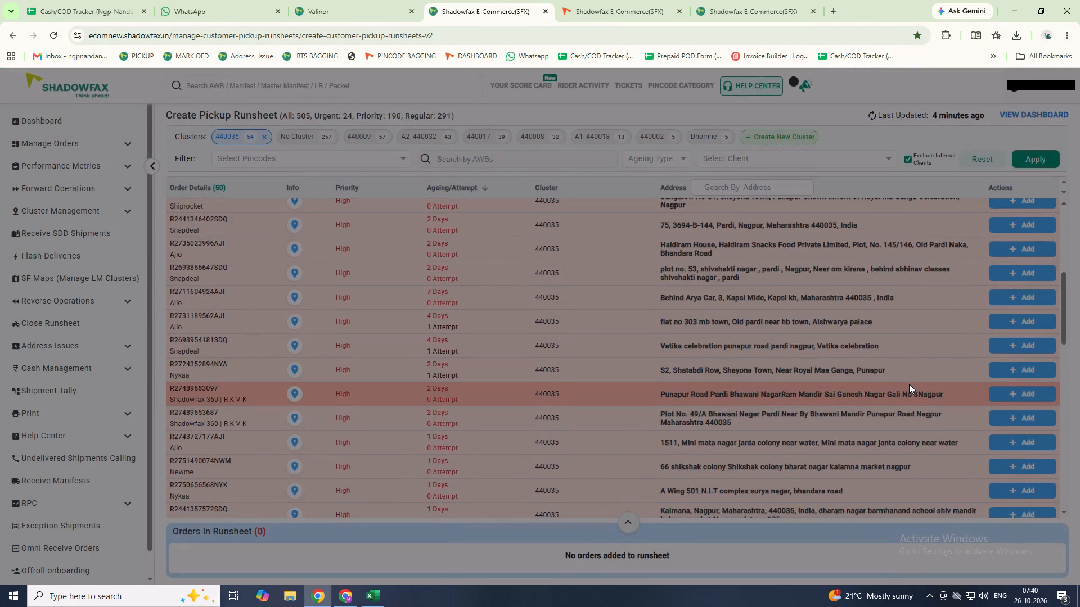
scroll(909, 384, down, 19)
scroll(912, 388, down, 8)
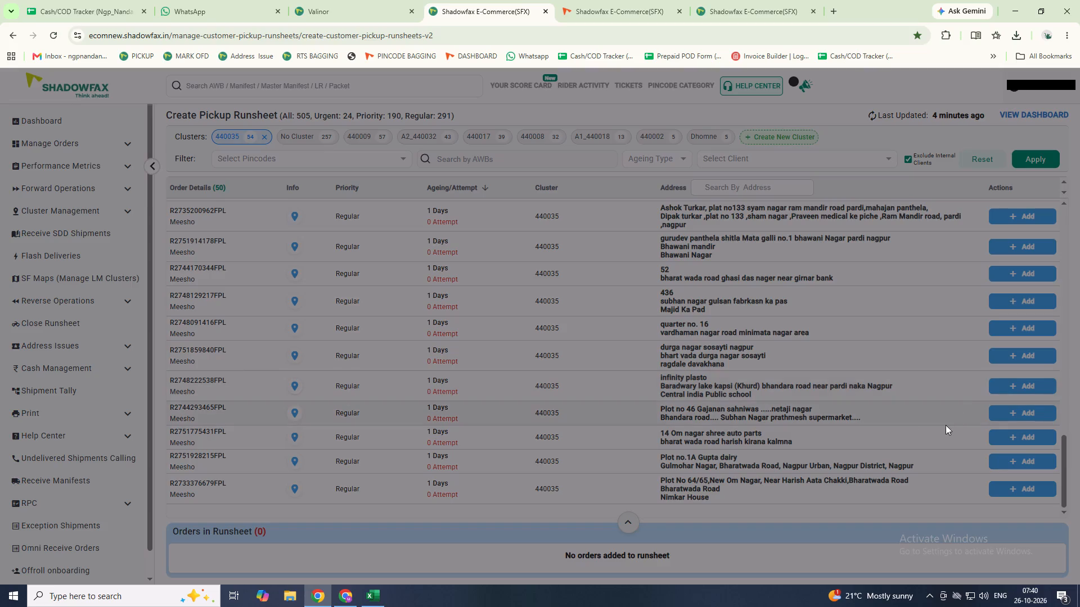
click(1015, 487)
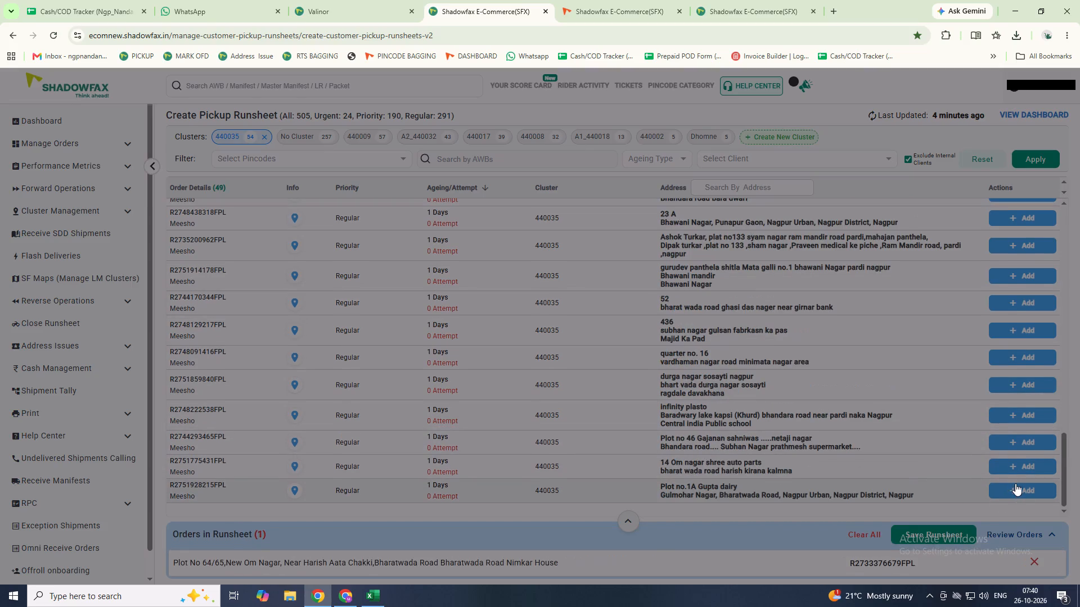
click(1015, 483)
click(1018, 461)
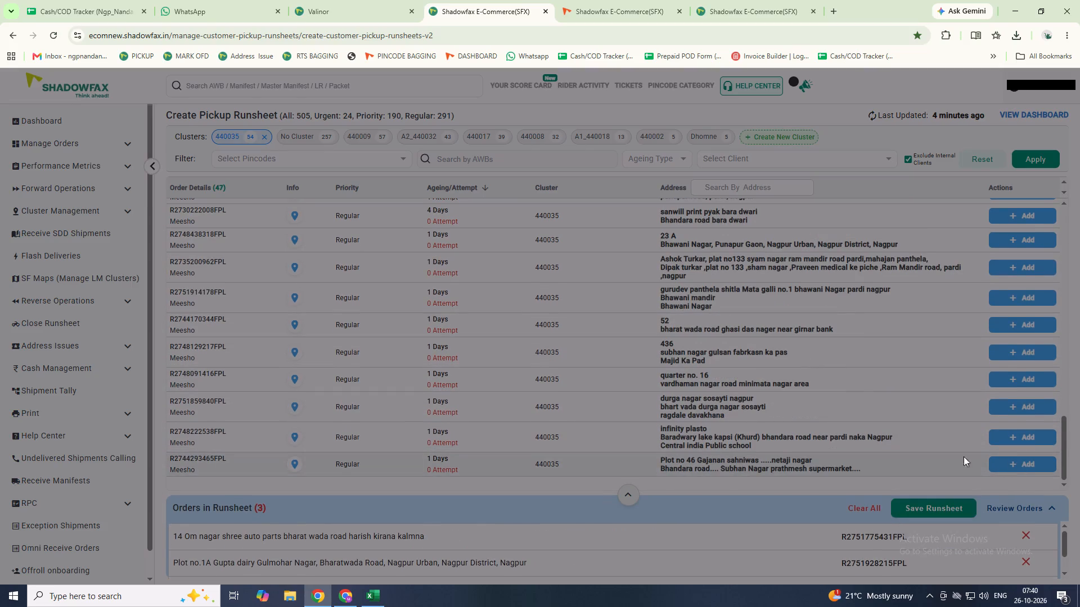
click(1025, 405)
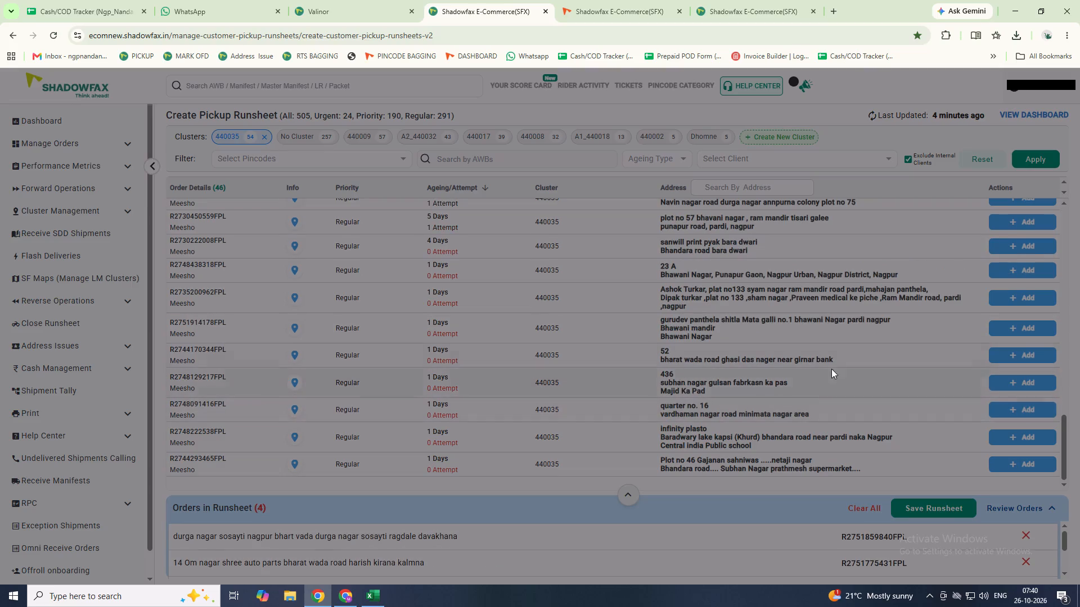
click(1025, 355)
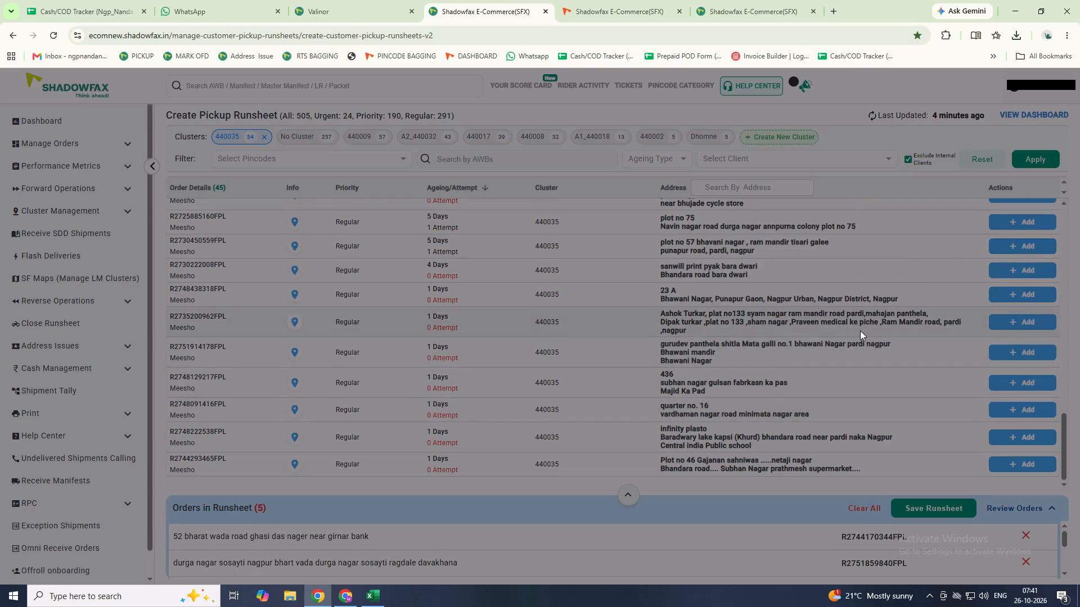
Examine the remaining cluster 440035 orders, from the regular ones up to the high-priority ones, for further addresses on this route.
scroll(857, 345, up, 2)
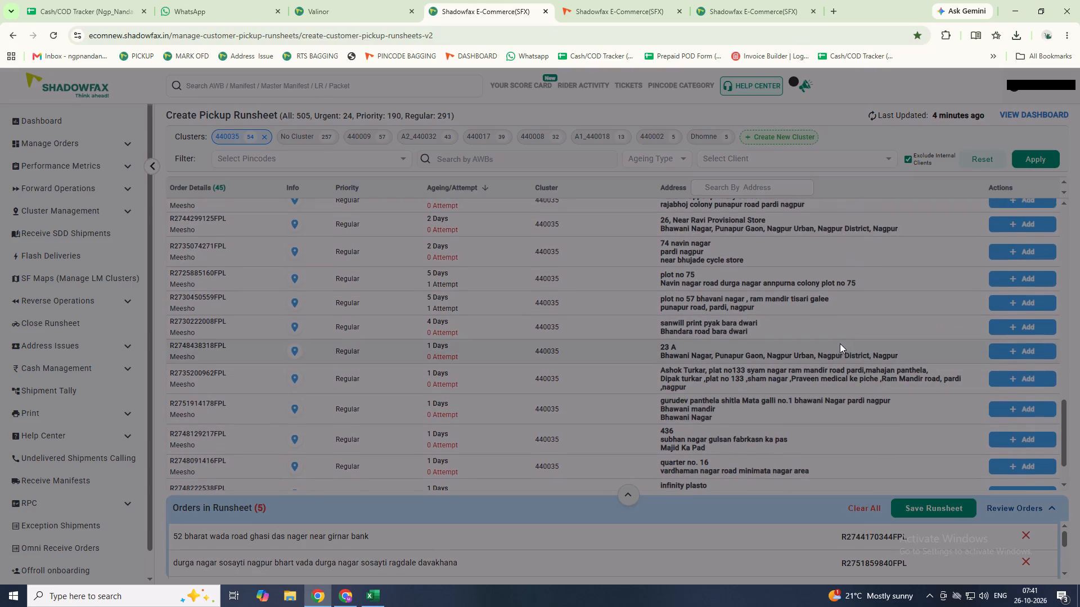
scroll(823, 349, up, 1)
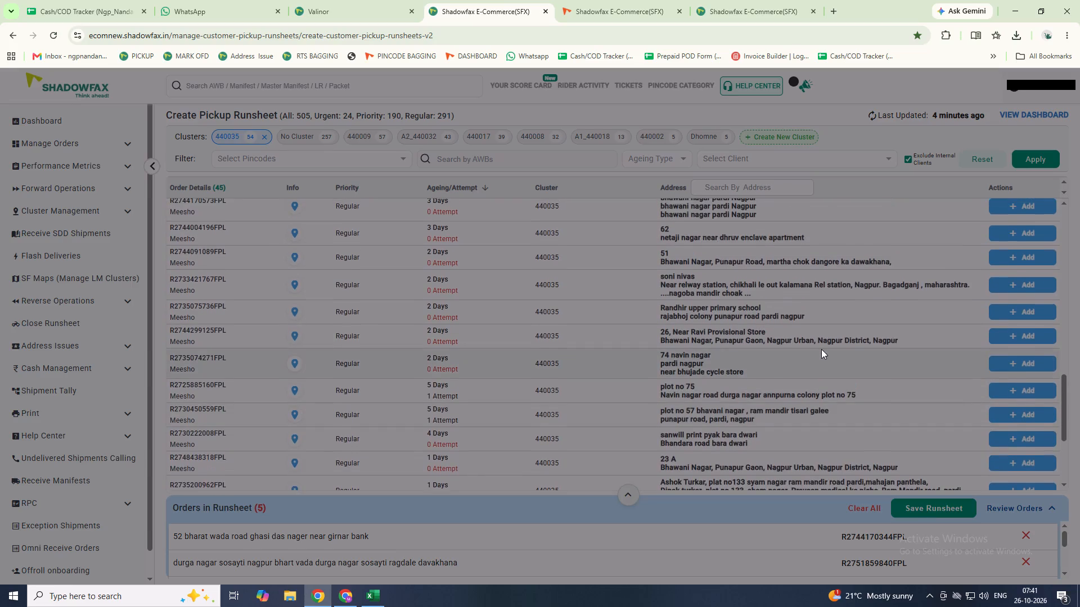
scroll(821, 349, up, 2)
scroll(833, 406, up, 1)
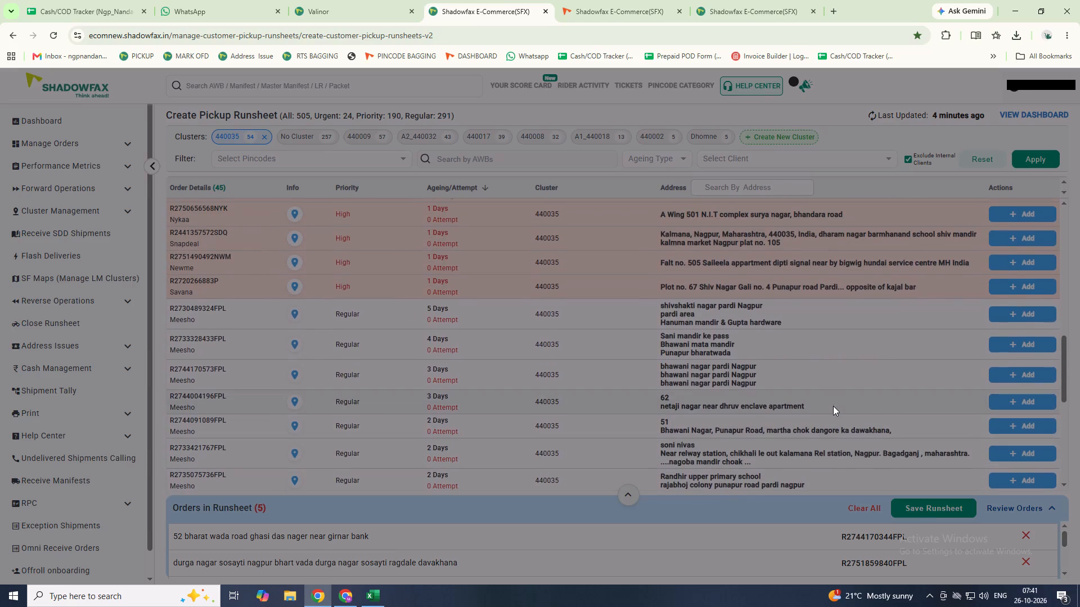
scroll(853, 404, up, 1)
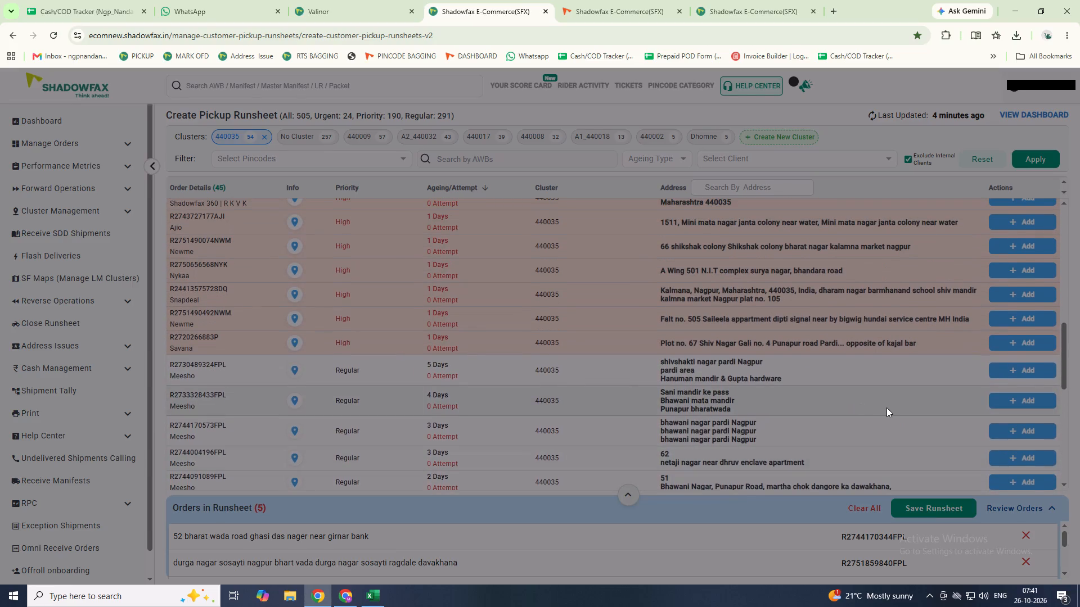
scroll(886, 407, up, 2)
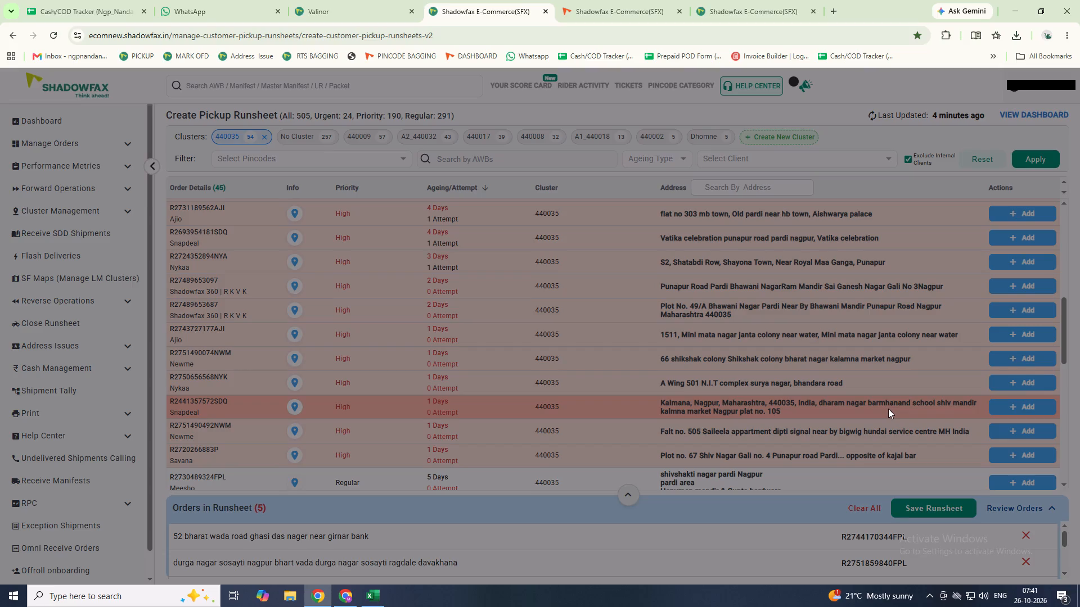
scroll(888, 409, up, 1)
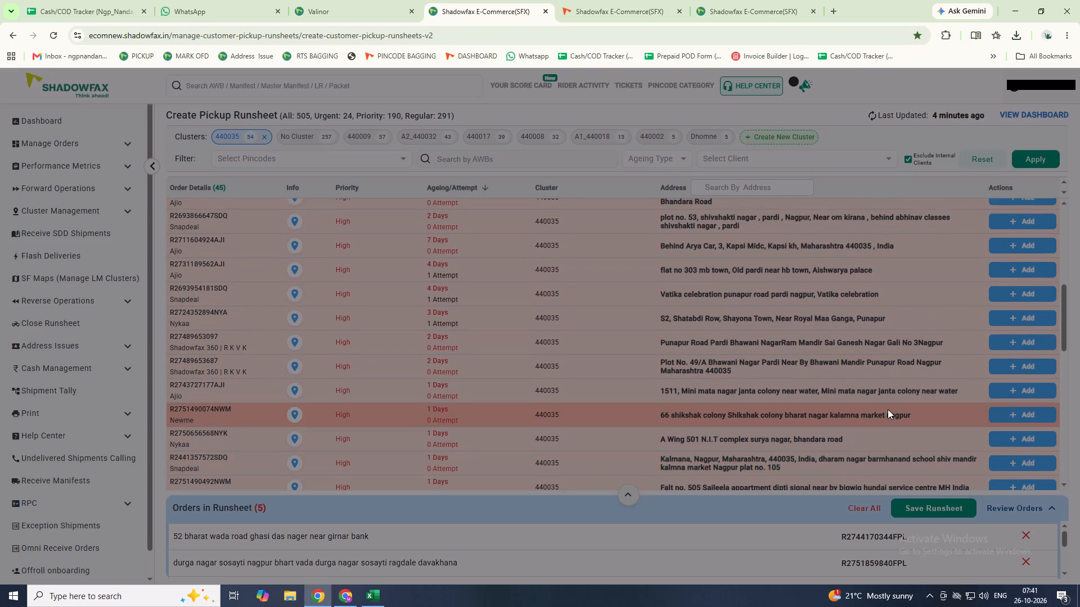
scroll(887, 410, up, 2)
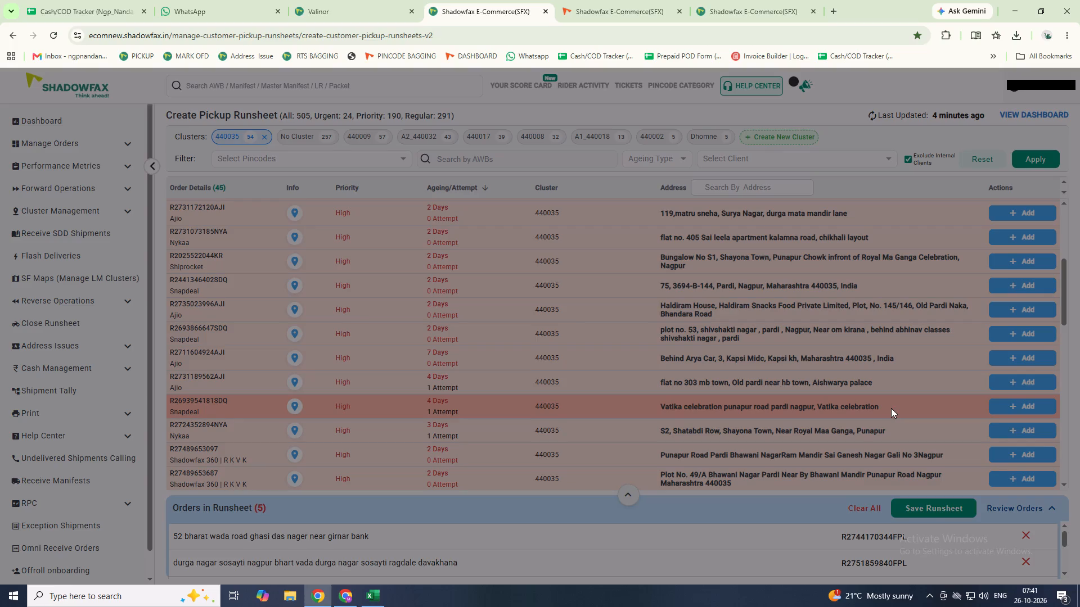
scroll(891, 408, up, 1)
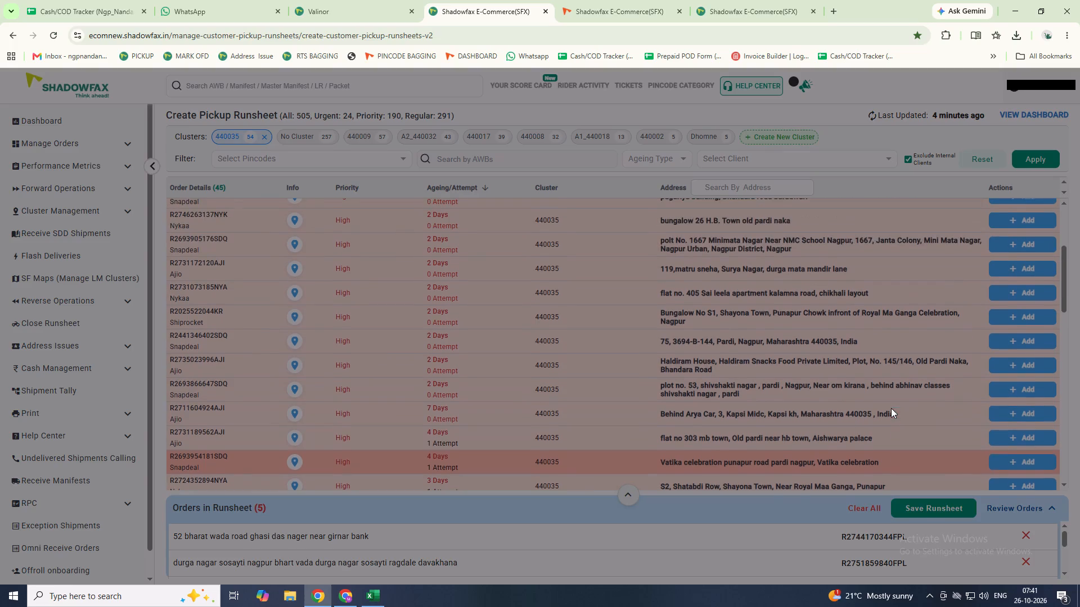
scroll(891, 408, up, 3)
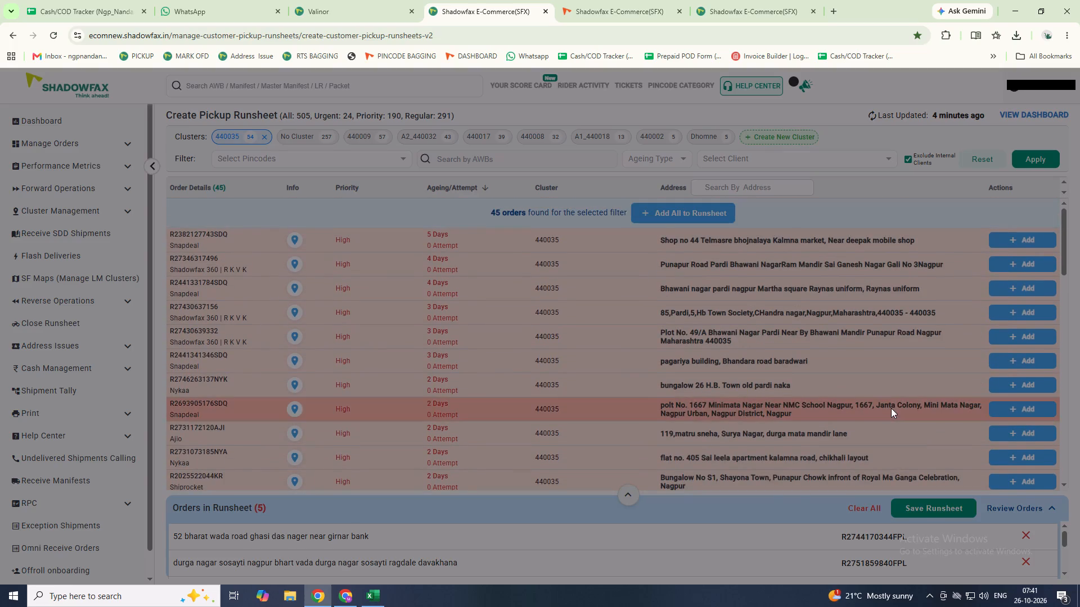
scroll(891, 408, up, 1)
Save the five-order cluster 440035 runsheet without including any of the suggested high-priority pickups.
click(906, 506)
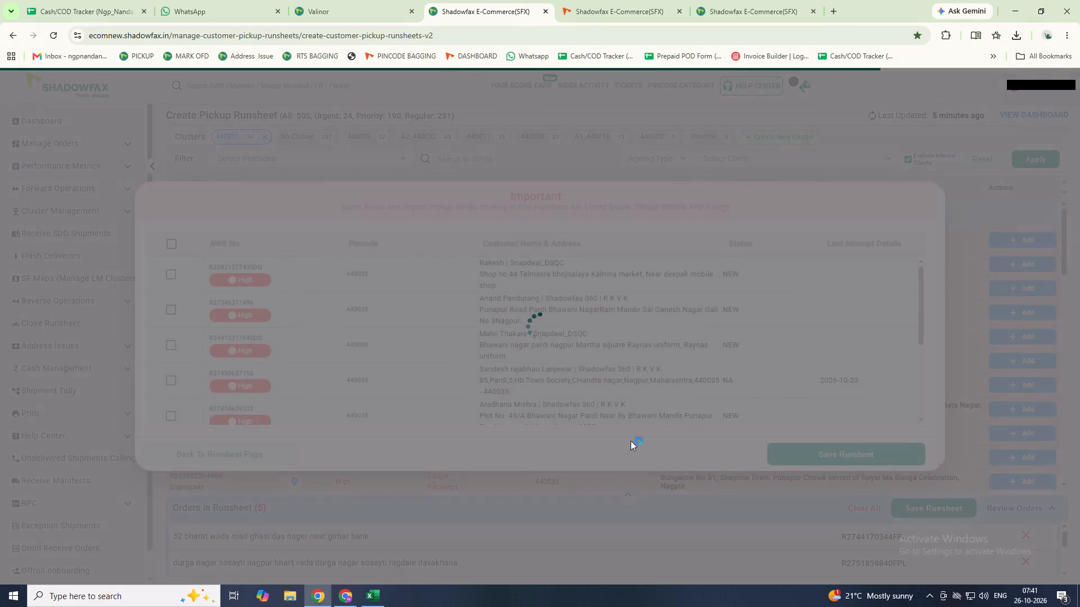
click(803, 456)
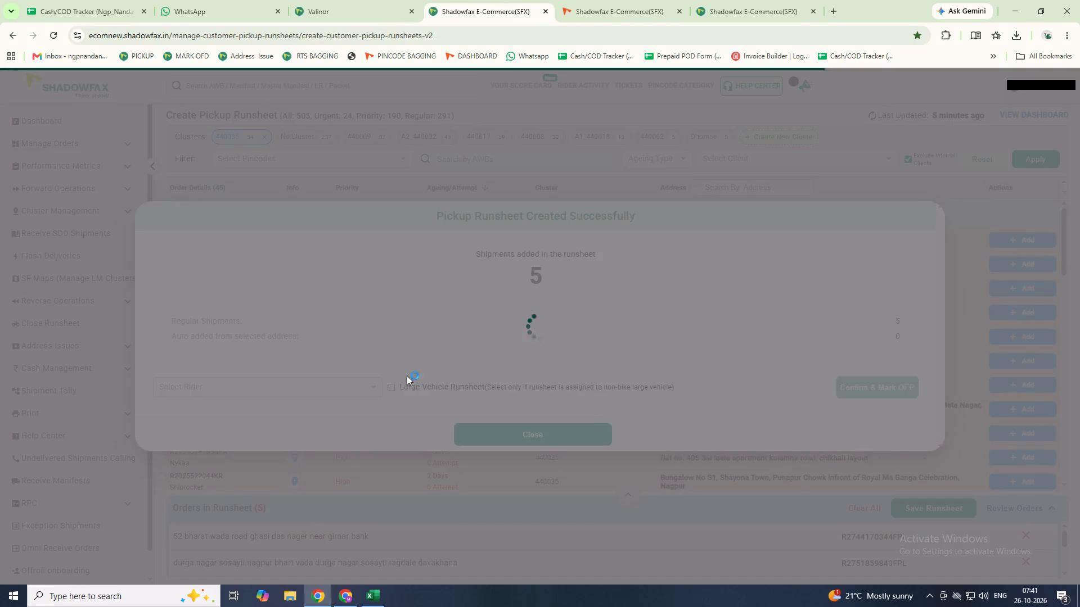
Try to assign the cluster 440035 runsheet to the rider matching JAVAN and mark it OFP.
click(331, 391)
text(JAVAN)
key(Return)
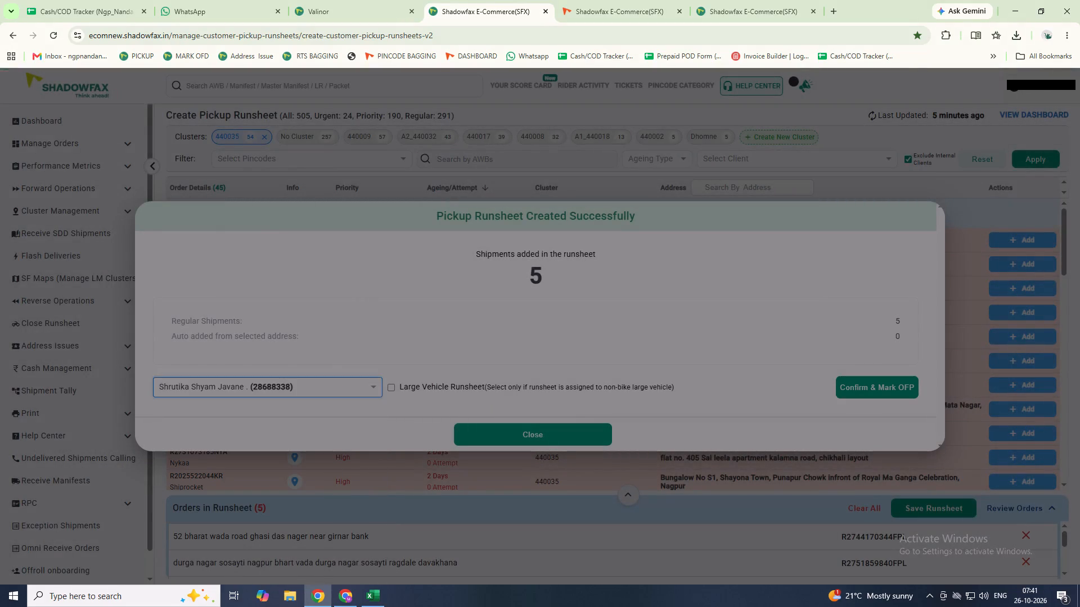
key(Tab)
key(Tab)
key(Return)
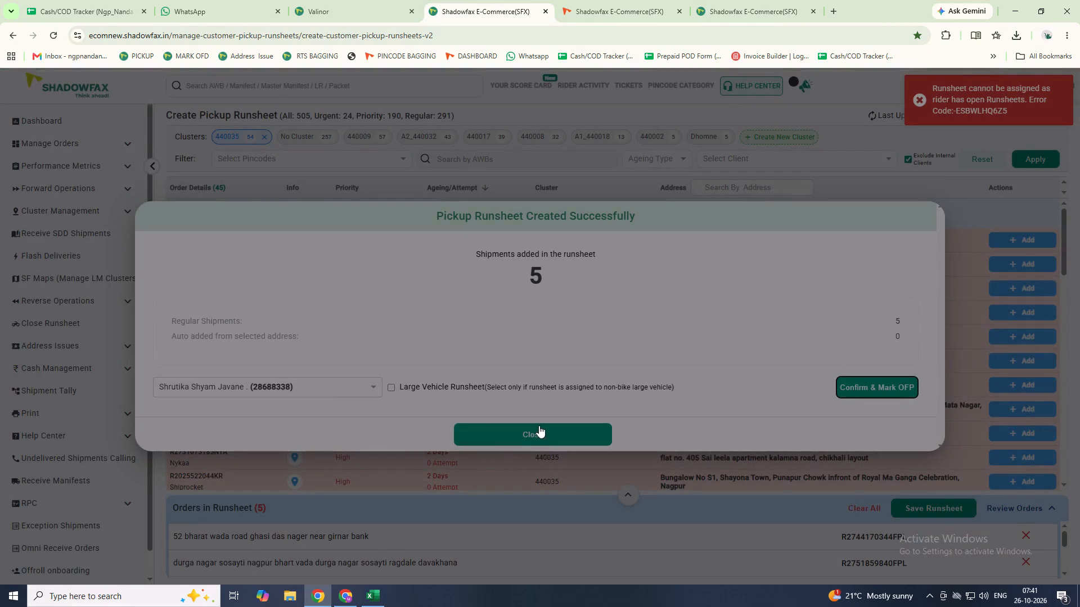
Assign the five-order cluster 440035 runsheet to the rider whose first name matches OMPRA, mark it OFP and close the summary.
click(317, 387)
text(OMPRA)
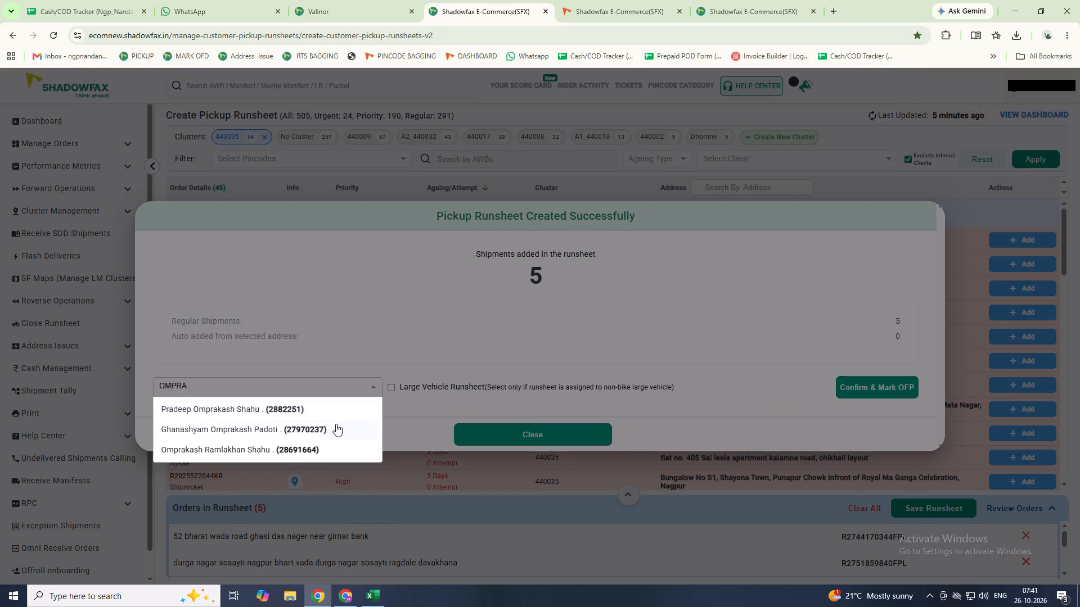
click(276, 450)
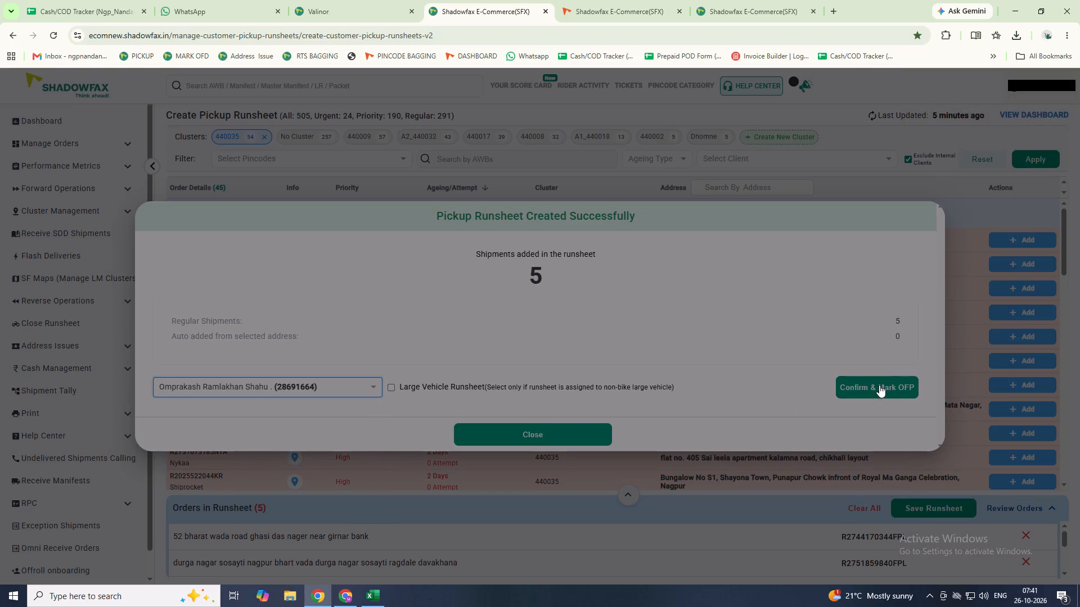
click(889, 387)
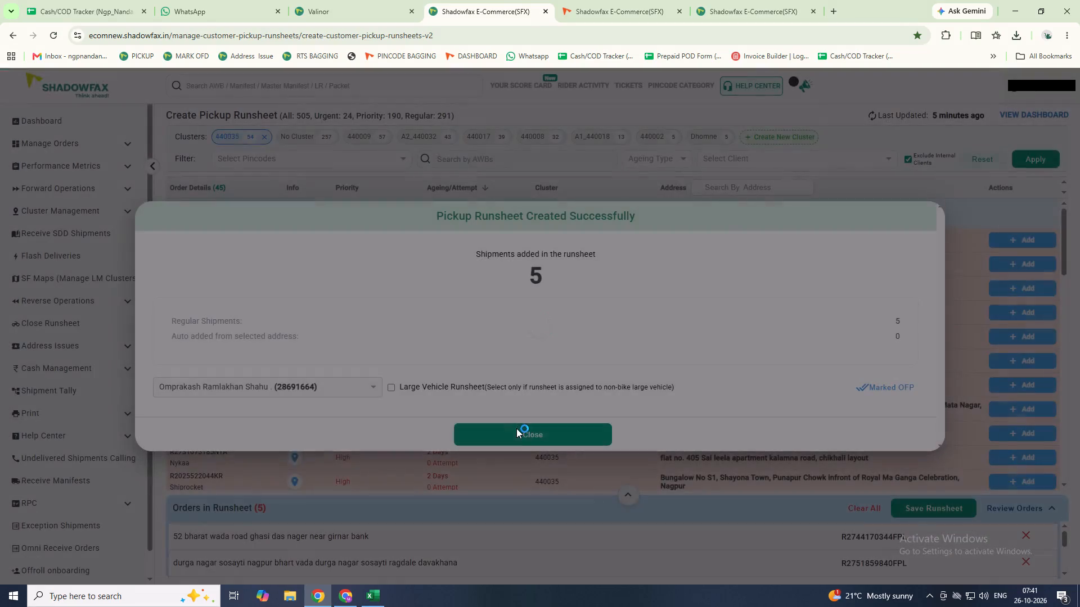
click(517, 432)
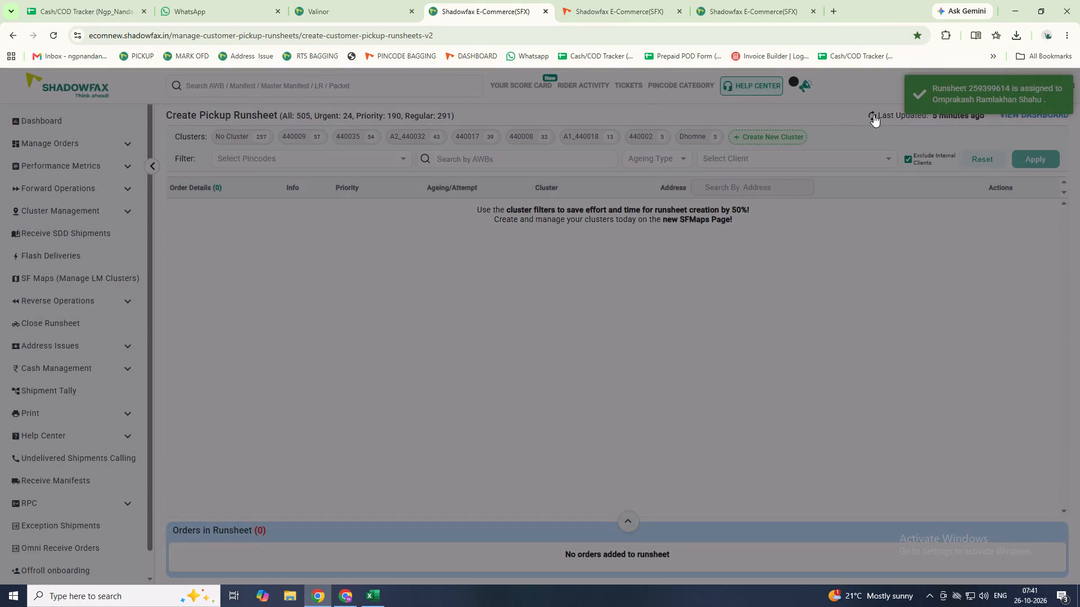
Refresh the pending orders, filter to No Cluster, check one Lakhdgaj police station order's shipment info, and add all three orders there.
triple_click(874, 115)
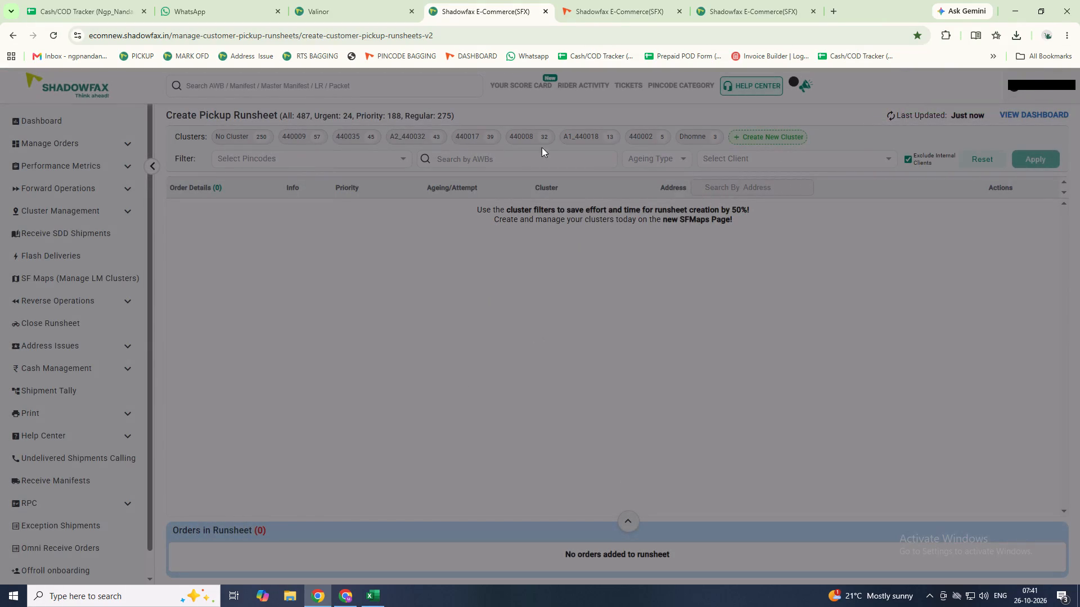
double_click(891, 113)
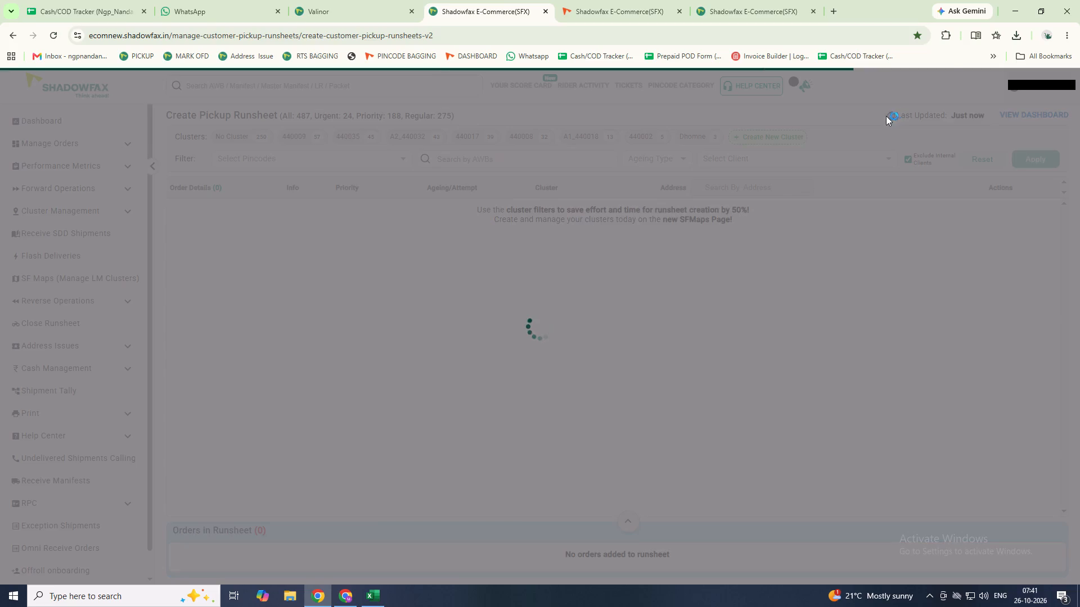
click(249, 132)
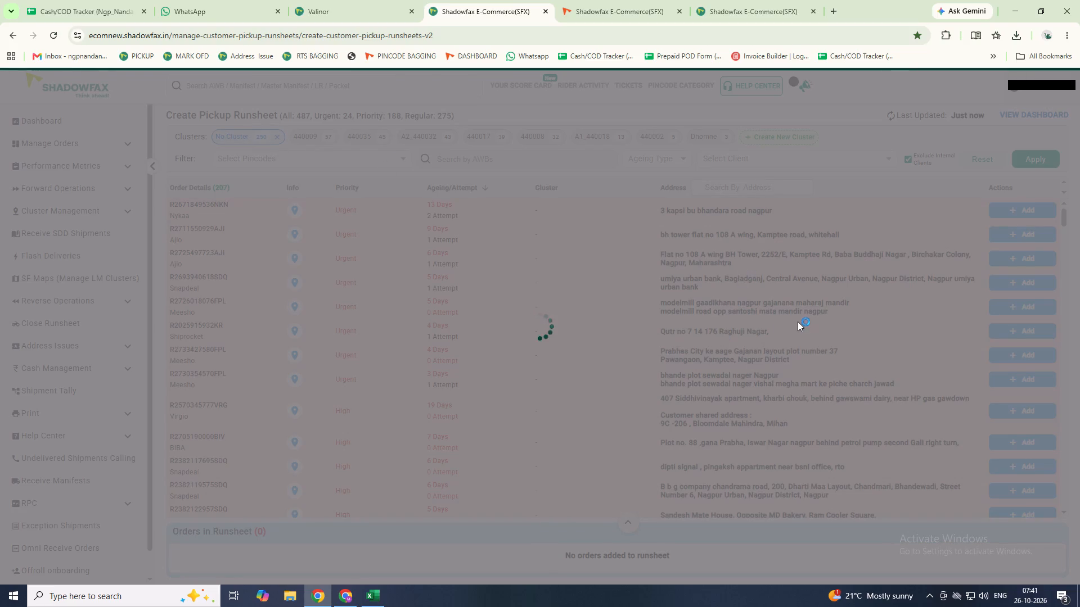
scroll(794, 333, down, 17)
scroll(784, 322, down, 7)
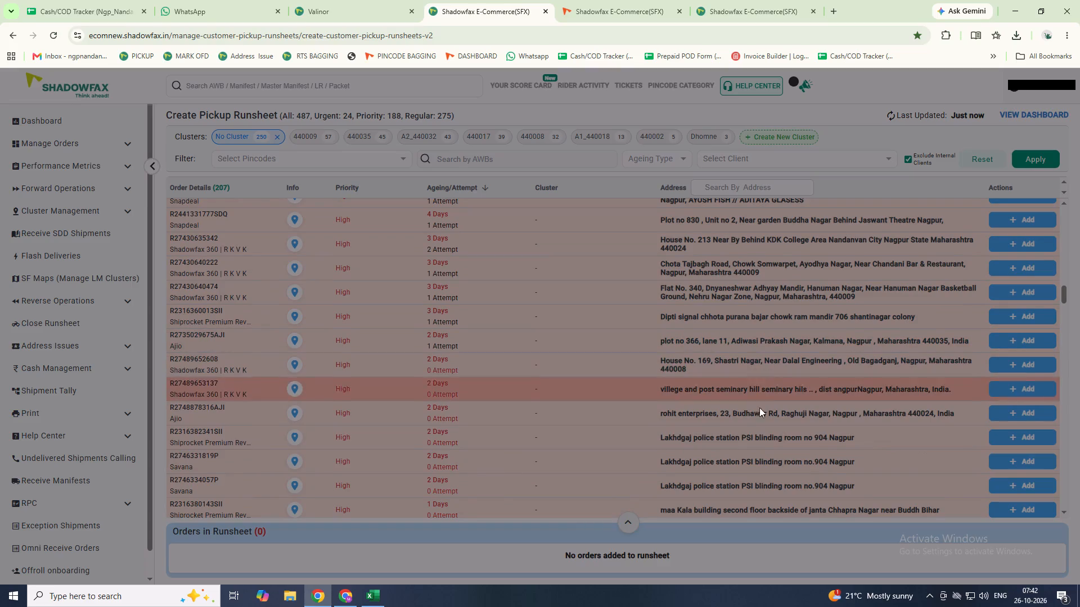
click(296, 434)
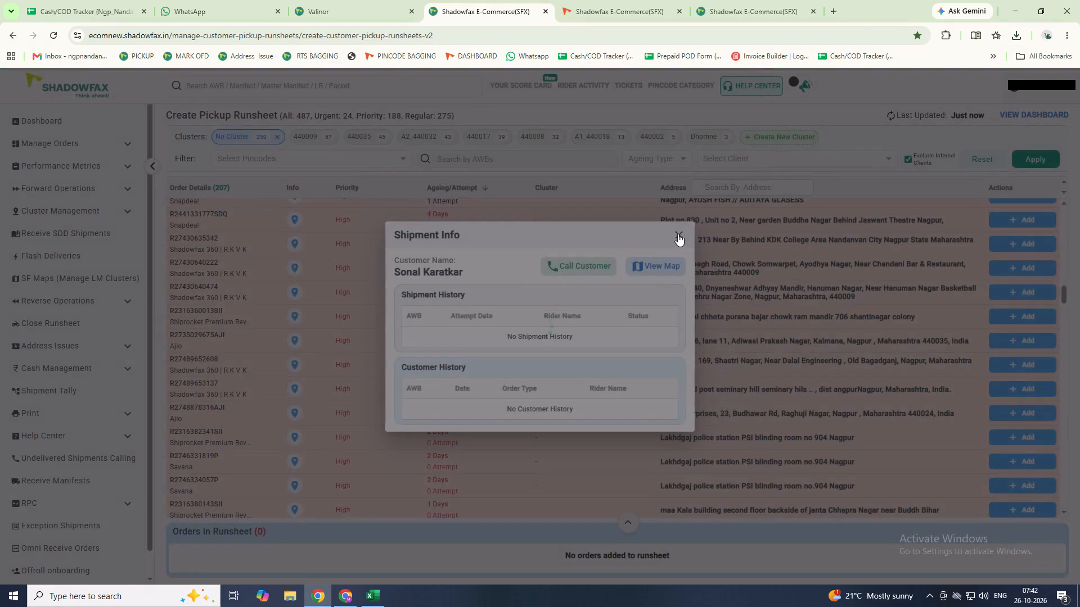
click(681, 230)
triple_click(1011, 436)
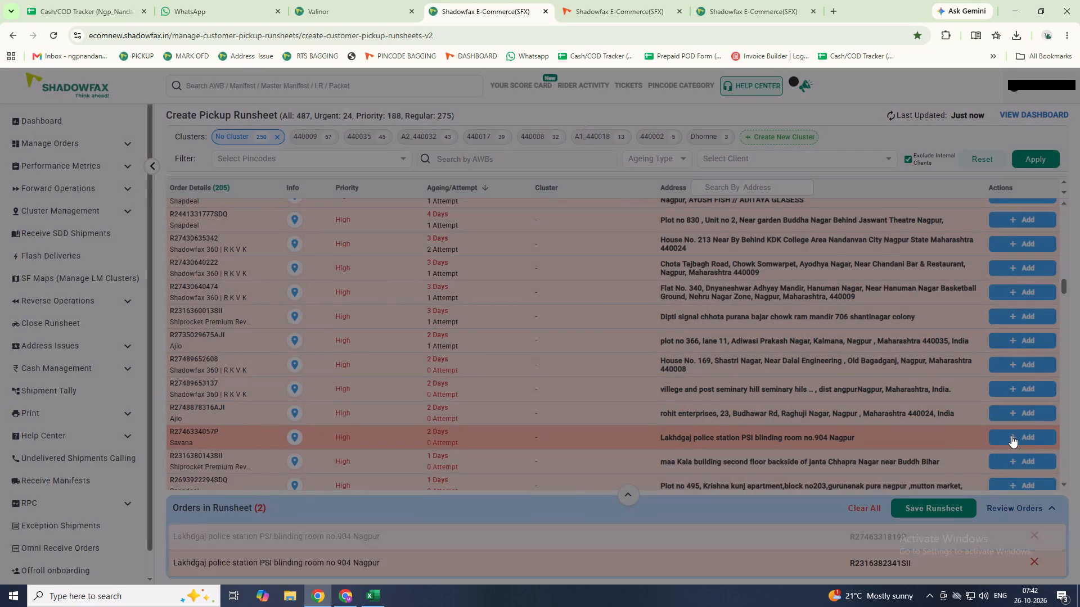
Save the three-order Lakhdgaj police station runsheet without including any of the suggested urgent pickups.
click(916, 509)
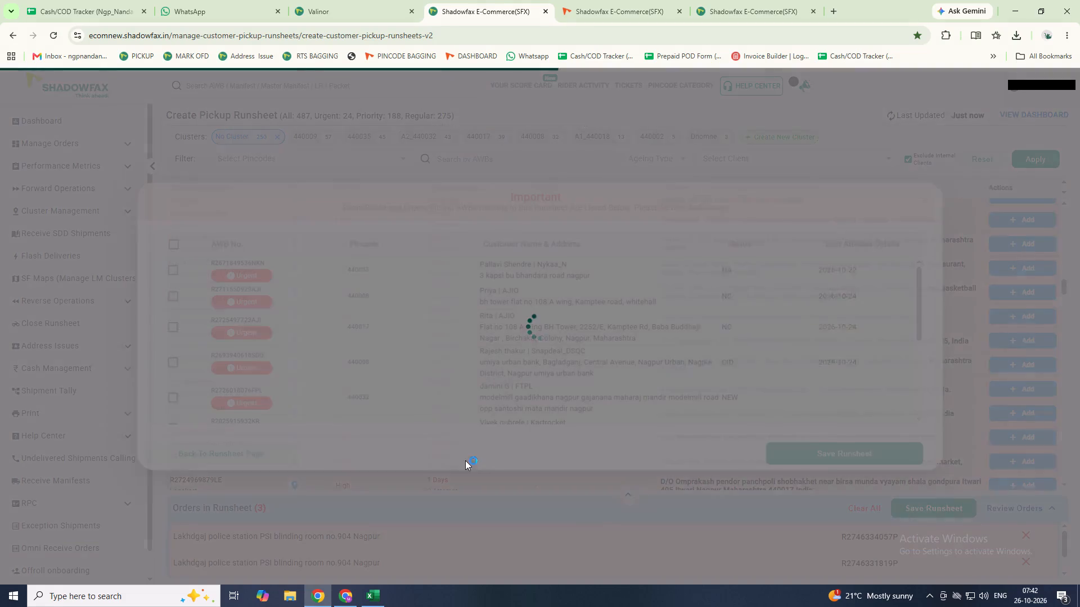
click(802, 461)
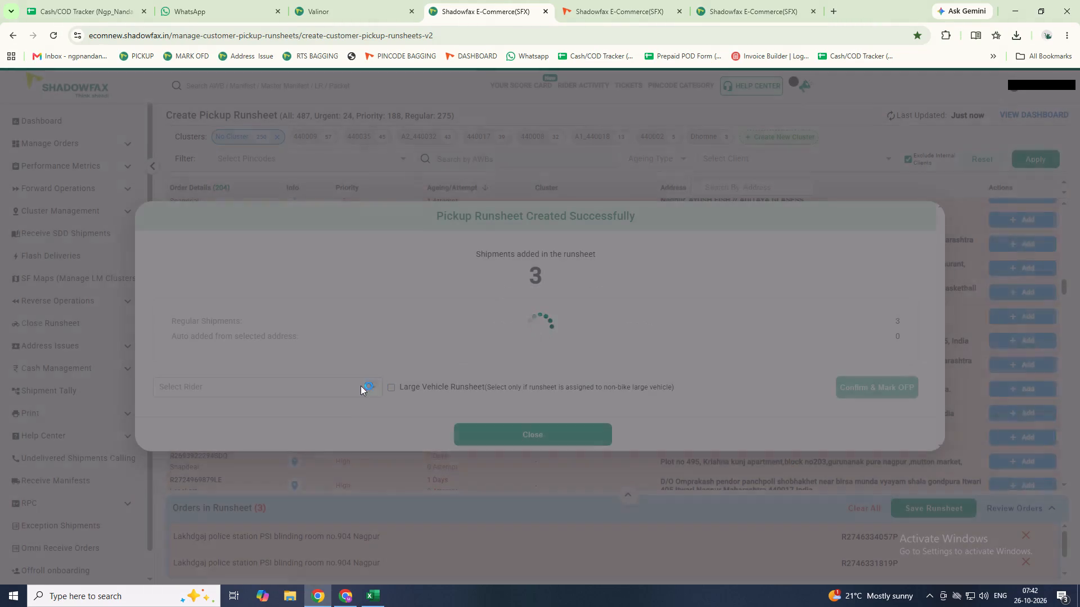
Assign the three-order police station runsheet to the rider matching BARA, mark it OFP and close the summary.
double_click(338, 387)
text(BARA)
click(266, 409)
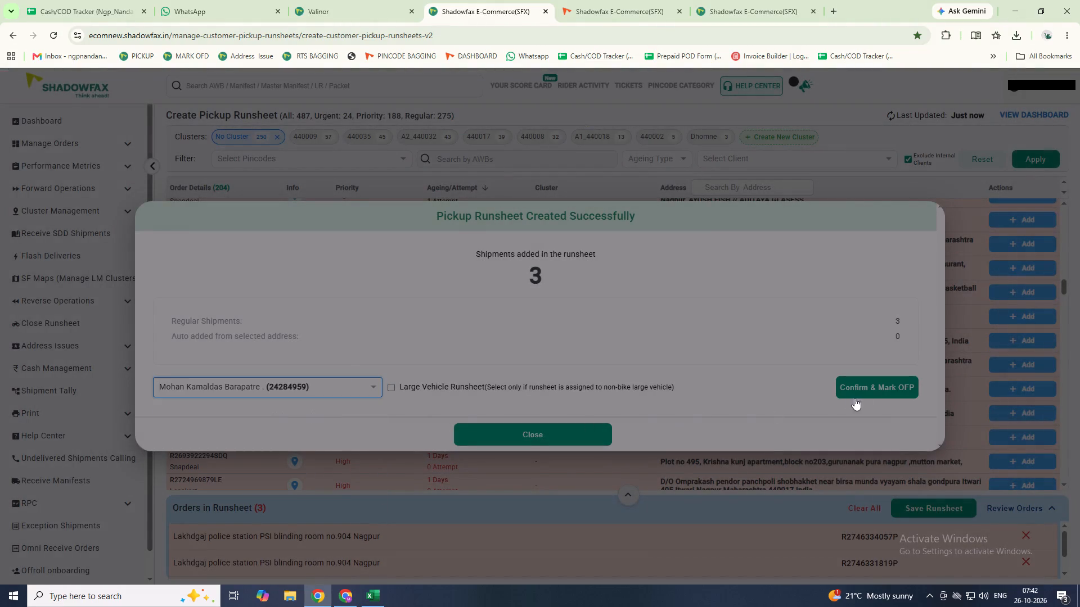
click(880, 386)
click(557, 438)
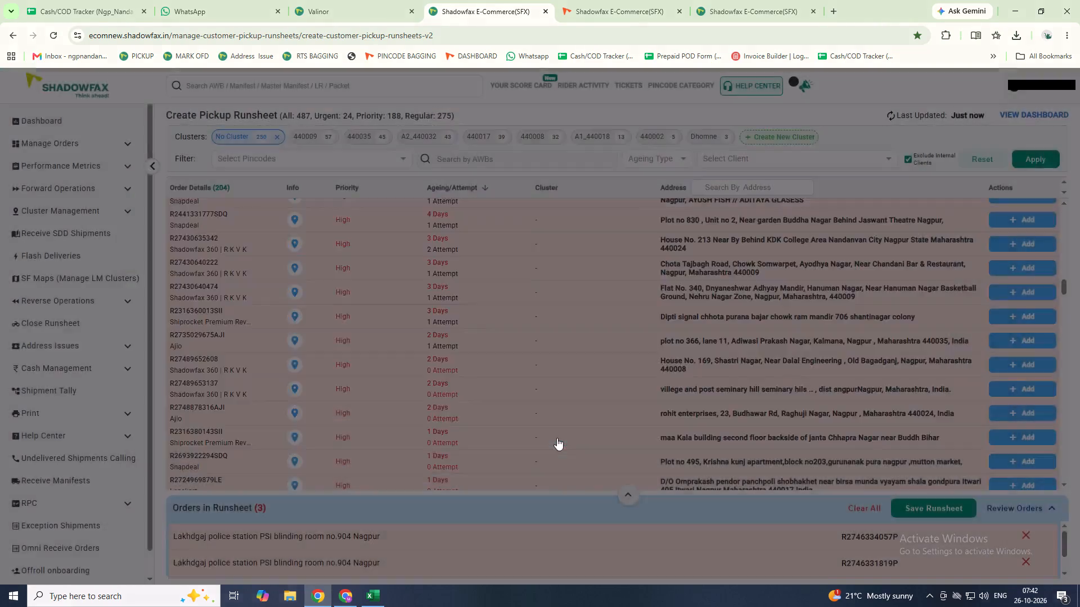
Filter the pending orders by all six pincodes: 440017, 440008, 440032, 440009, 440035 and 440038.
click(355, 162)
click(303, 176)
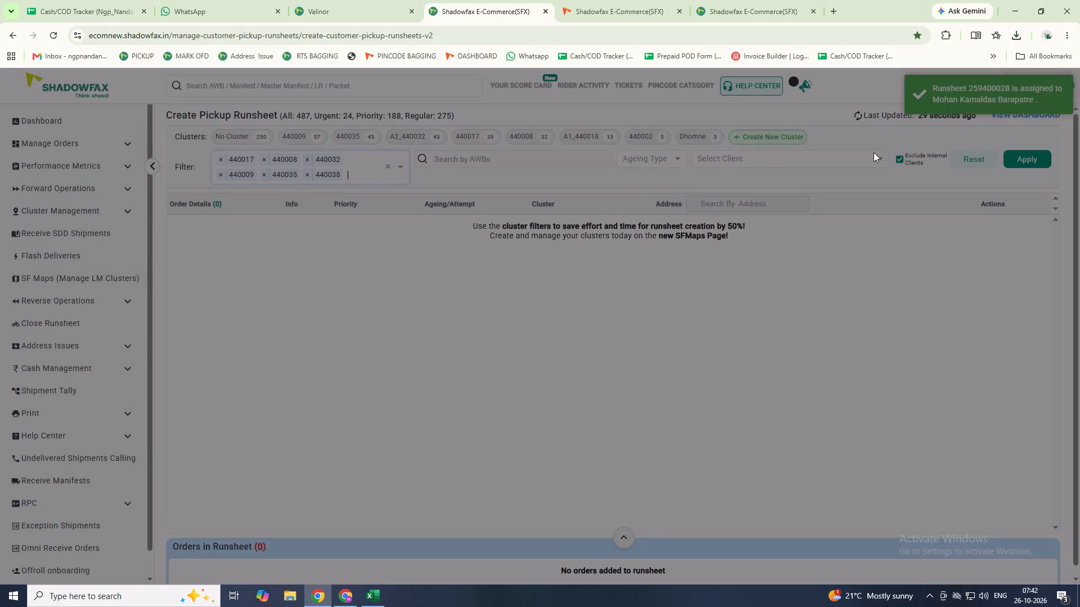
click(1027, 154)
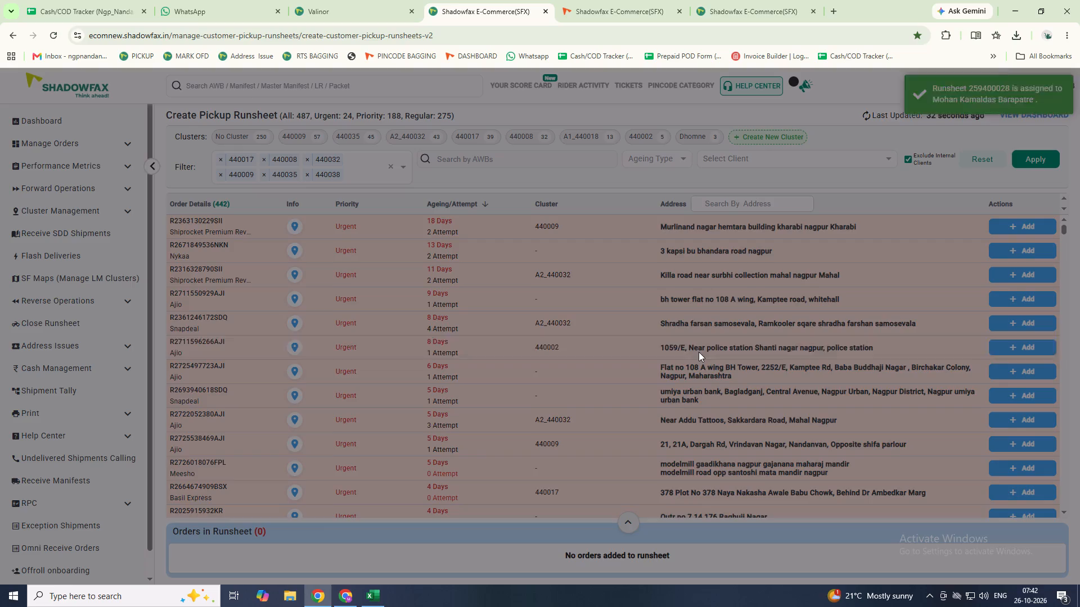
Add the two Zivame orders in Lakadganj's Small Factory Area and the Ajio order at Vaishnodevi Square to the runsheet.
scroll(699, 352, down, 15)
scroll(697, 341, down, 10)
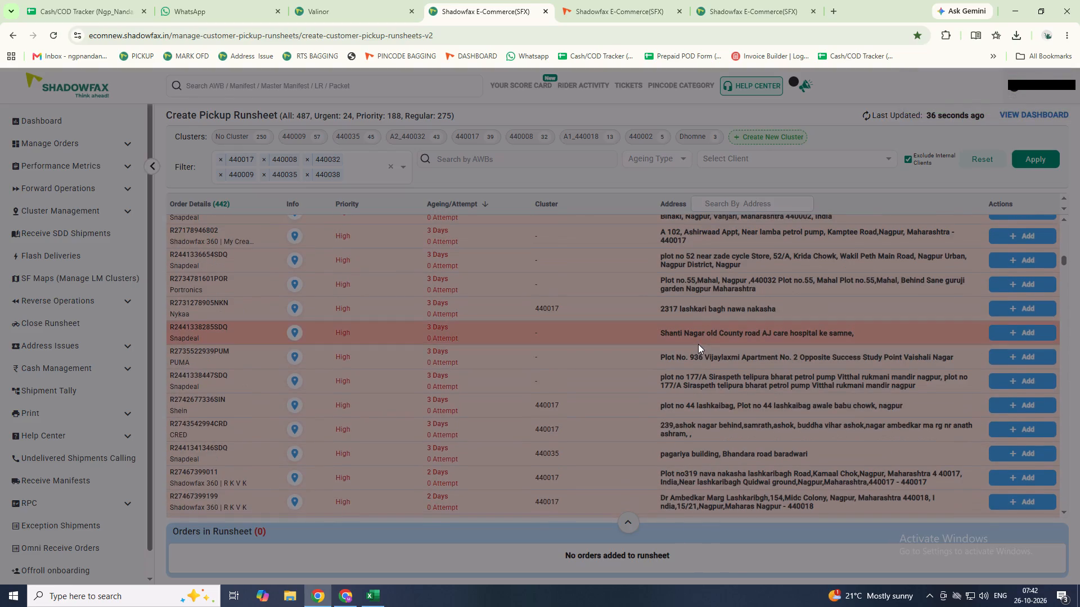
scroll(698, 344, down, 12)
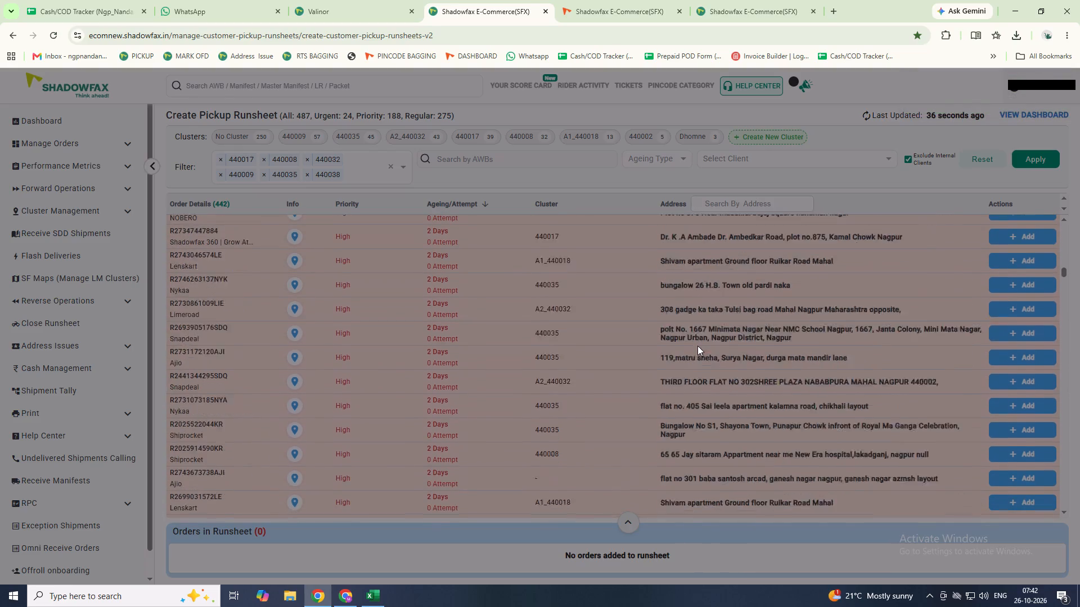
scroll(697, 346, down, 20)
scroll(696, 347, down, 9)
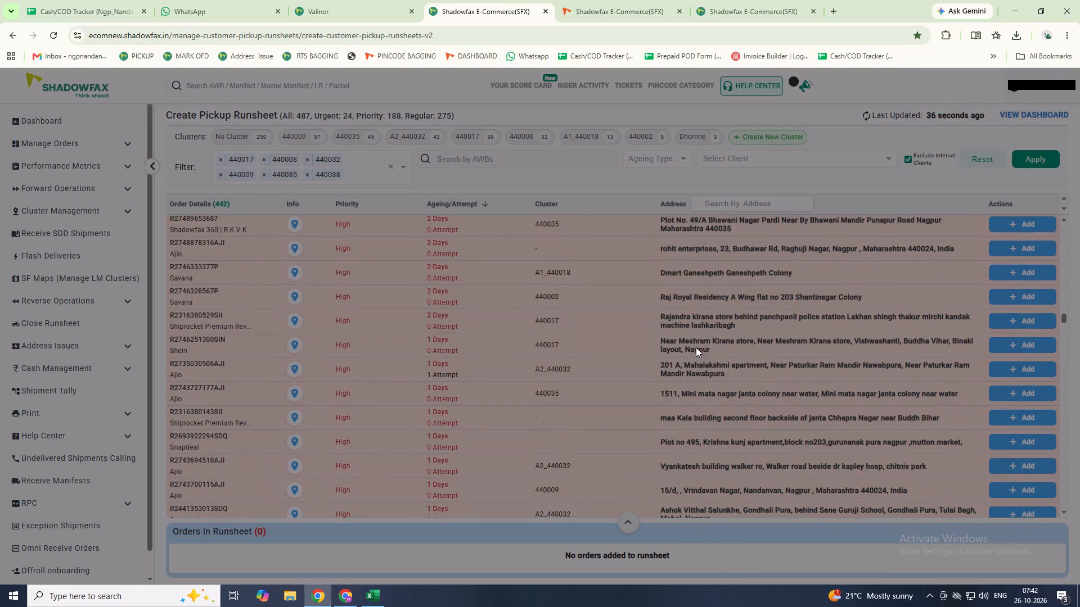
scroll(696, 348, down, 8)
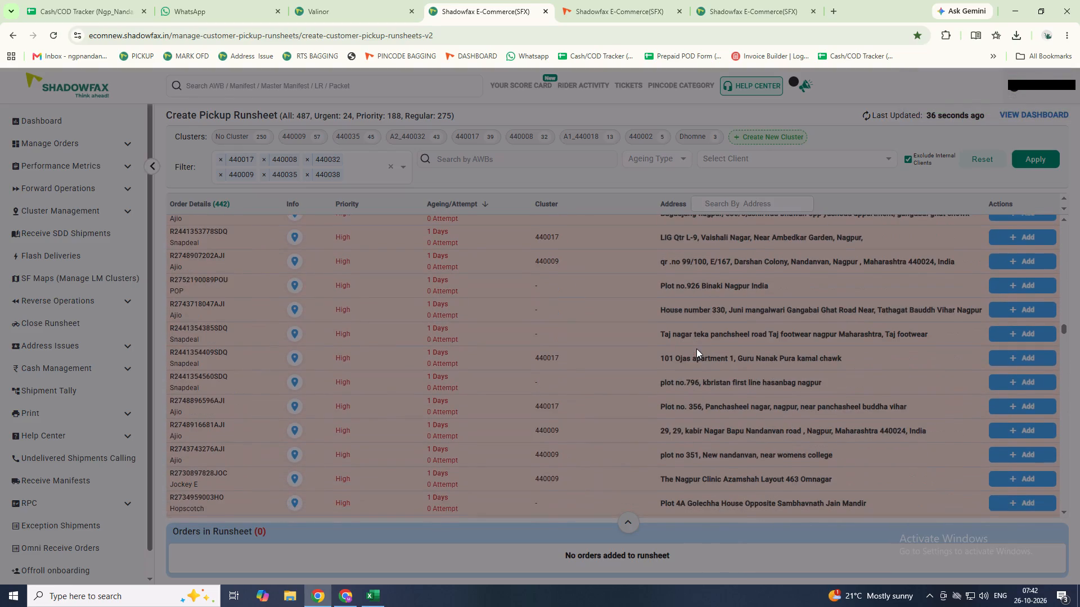
scroll(696, 350, down, 16)
scroll(688, 350, up, 5)
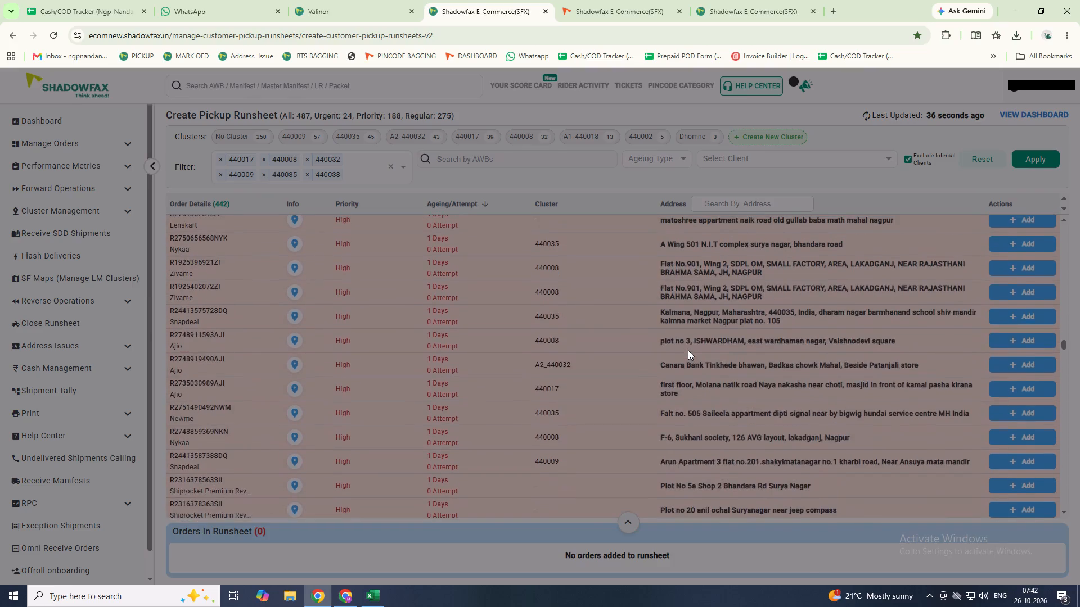
scroll(688, 350, up, 1)
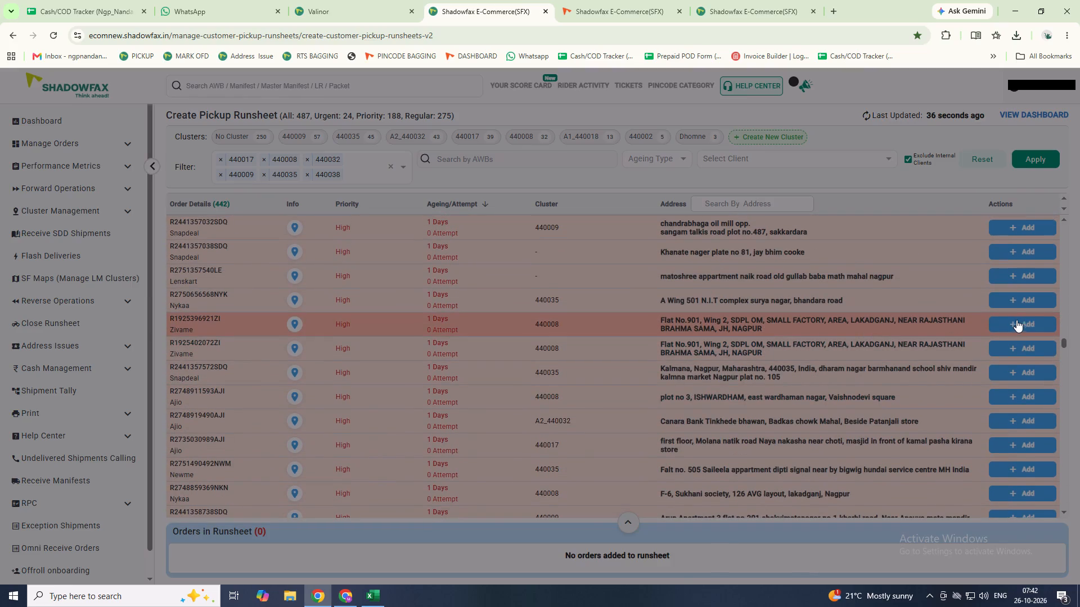
click(1018, 324)
click(1019, 324)
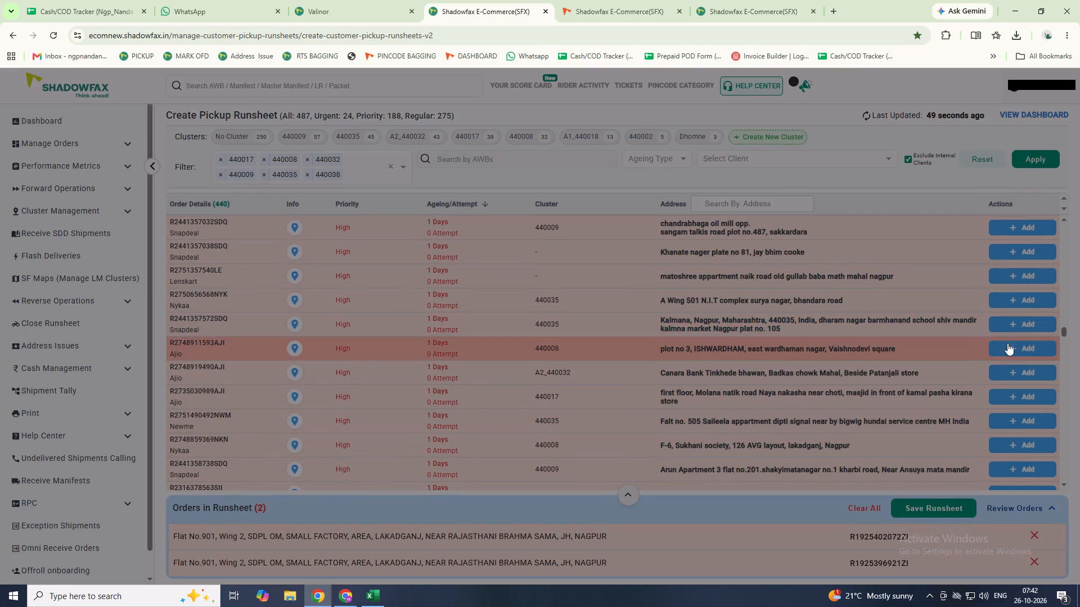
click(1021, 345)
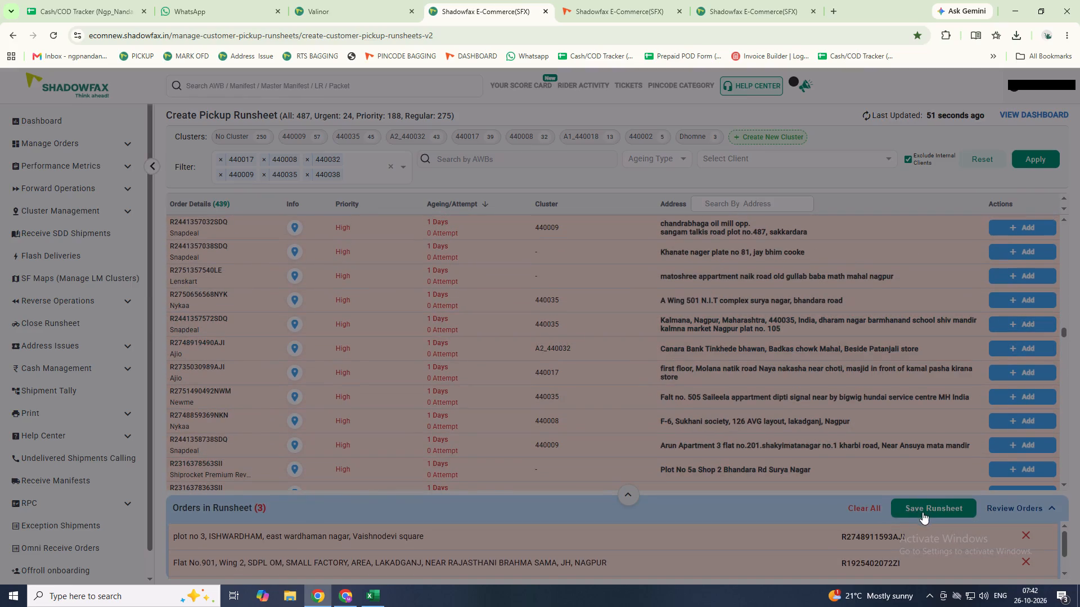
Save the cluster 440008 runsheet together with the suggested same-route Wardhaman Nagar pickup, leaving out the urgent ones.
click(933, 513)
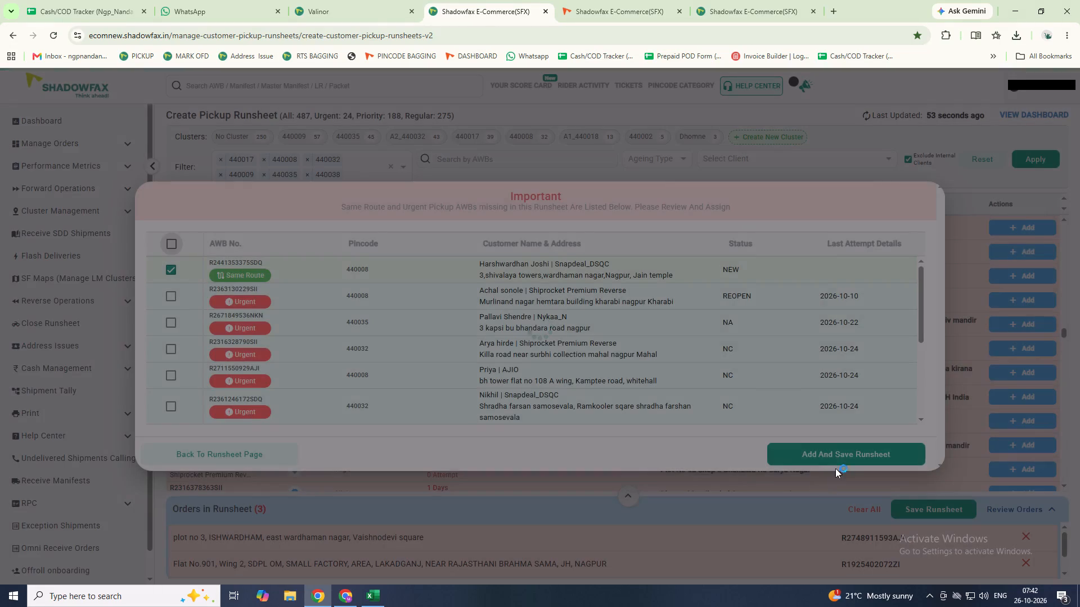
click(832, 457)
Assign the four-order cluster 440008 runsheet to the rider matching VATAN, mark it OFP and close the summary.
click(314, 385)
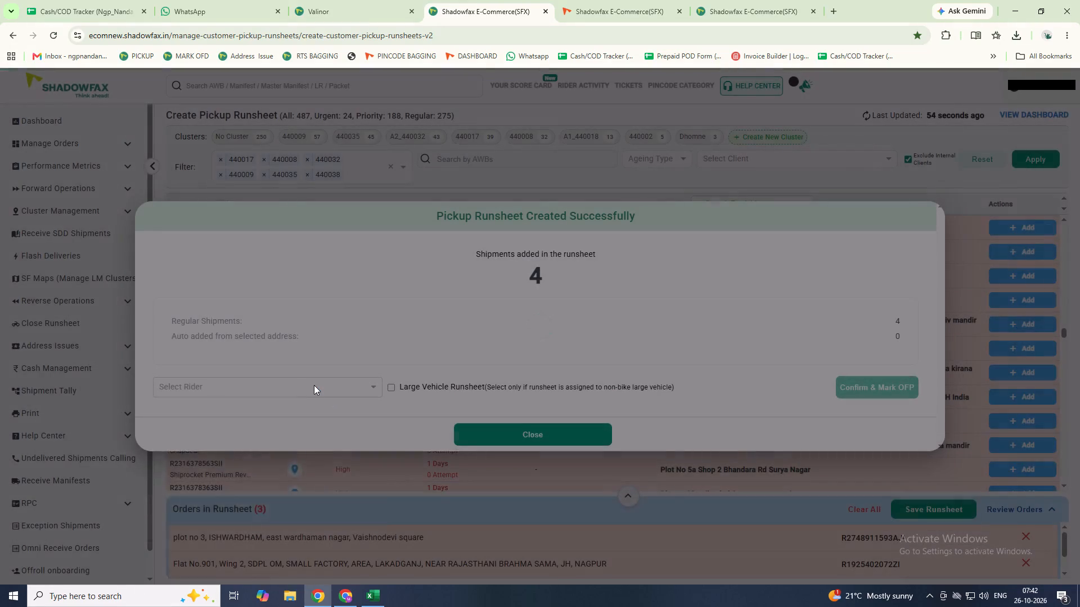
text(VATAN)
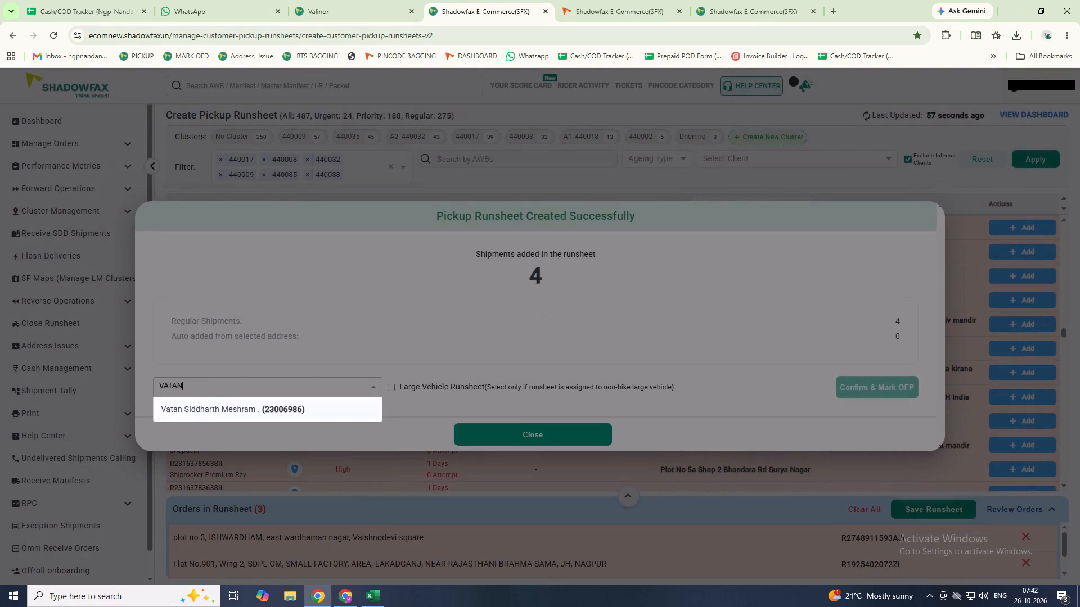
key(Return)
key(Tab)
key(Tab)
key(Return)
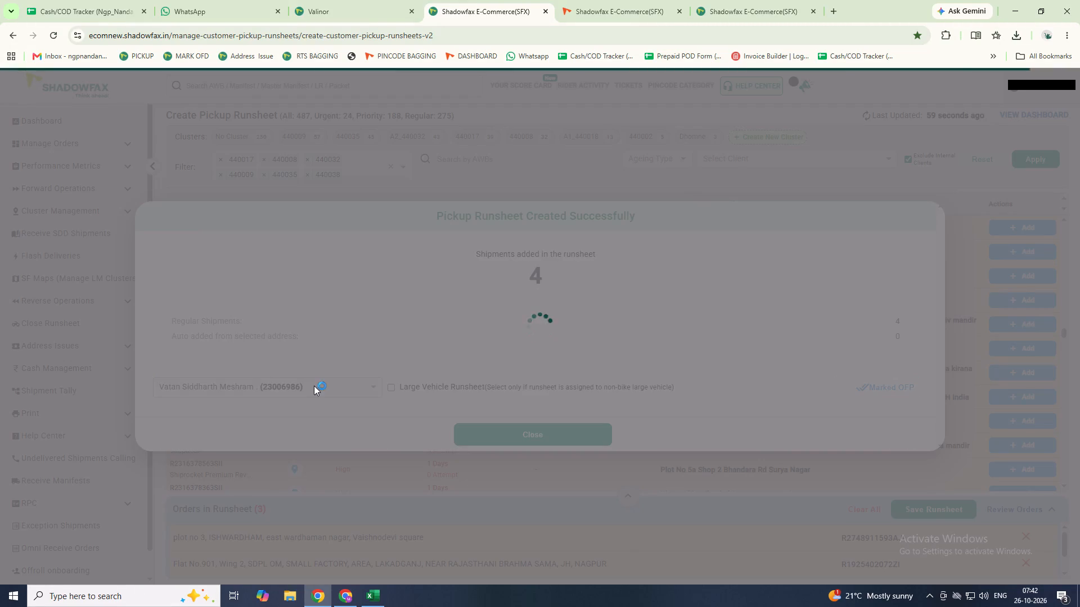
click(525, 434)
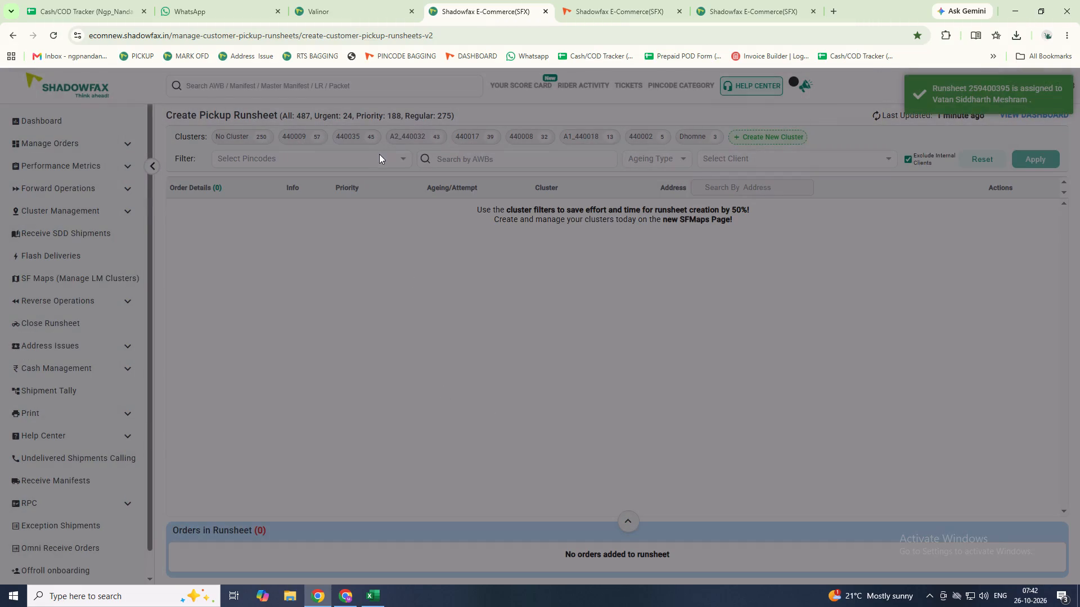
Filter the pending orders again by all six pincodes, 440017, 440008, 440032, 440009, 440035 and 440038.
click(378, 158)
click(308, 173)
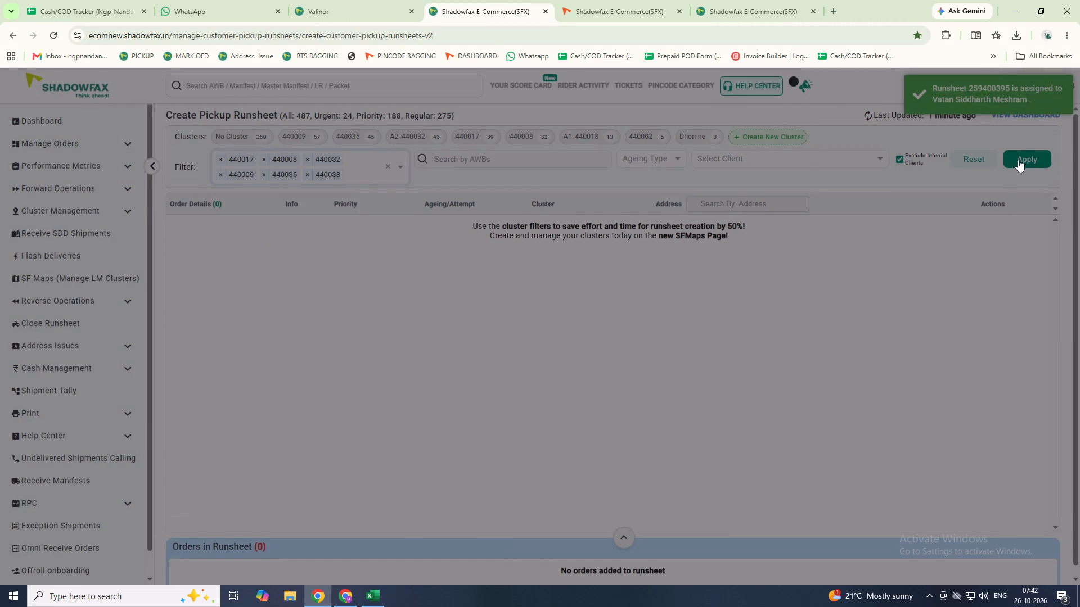
click(1019, 158)
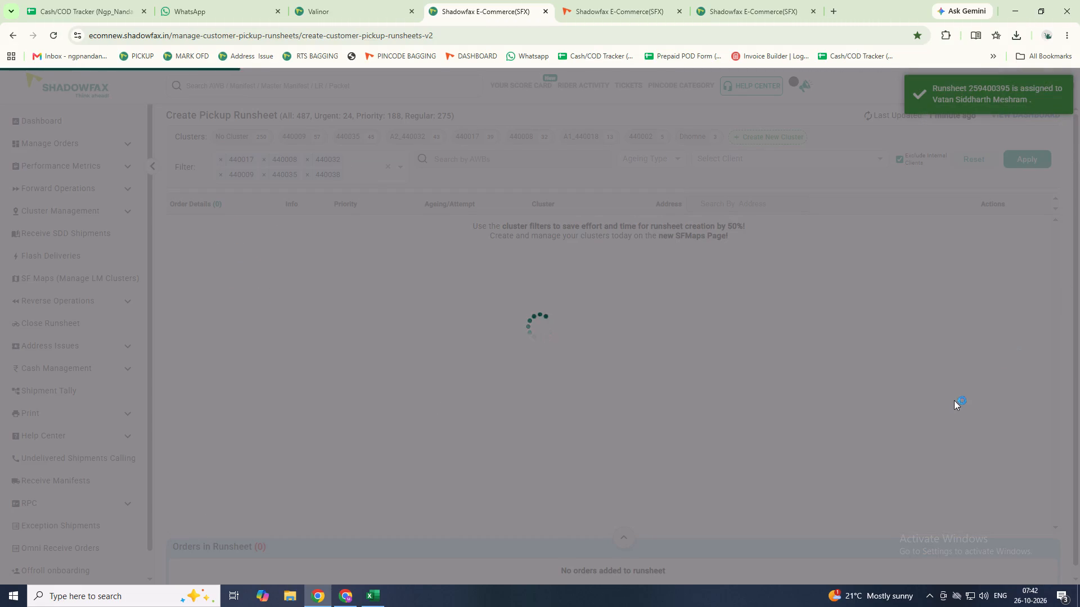
Look through the pending orders of the six filtered pincodes for addresses belonging to the next route.
scroll(823, 411, down, 5)
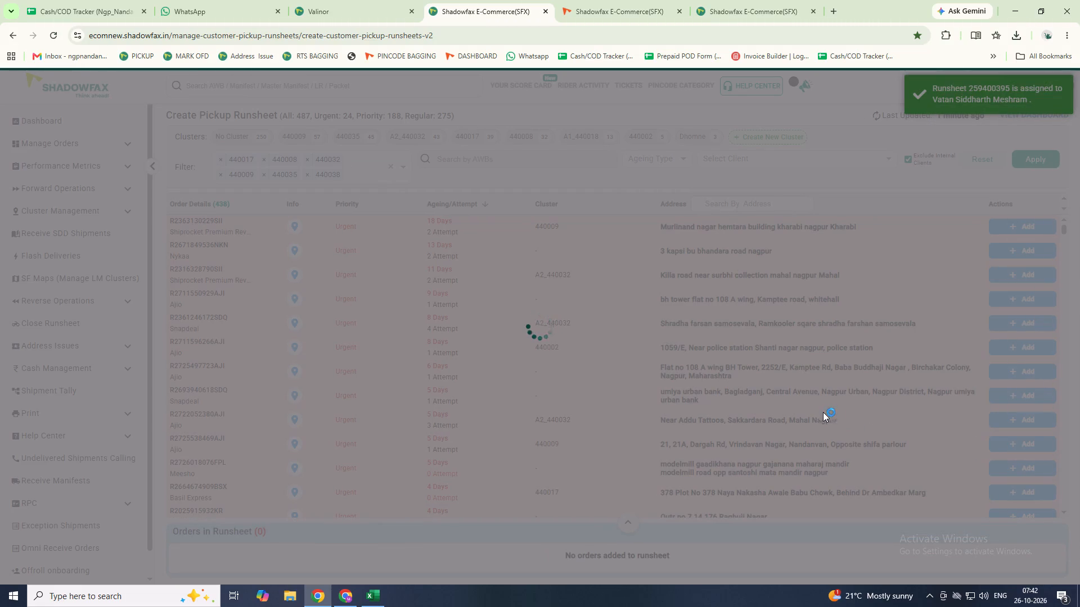
scroll(823, 412, down, 8)
scroll(741, 410, down, 8)
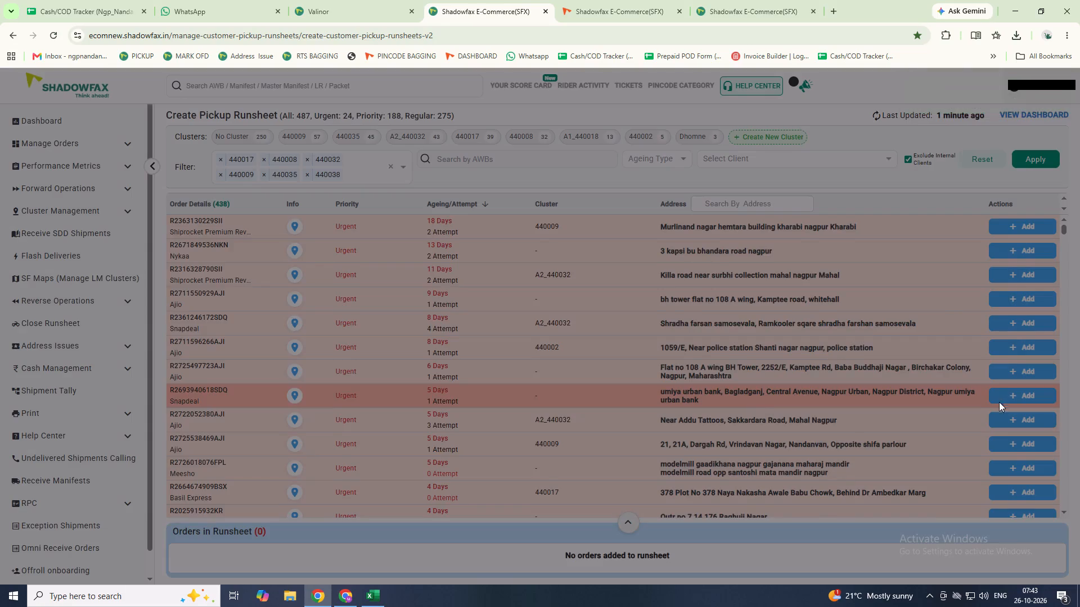
scroll(852, 417, down, 18)
scroll(853, 413, down, 7)
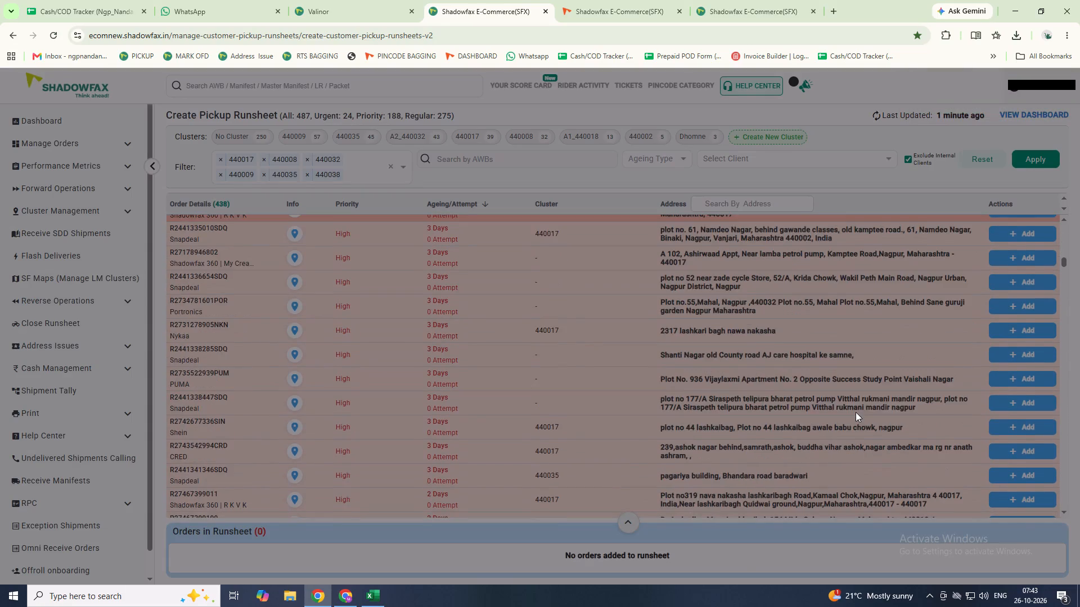
scroll(856, 411, down, 17)
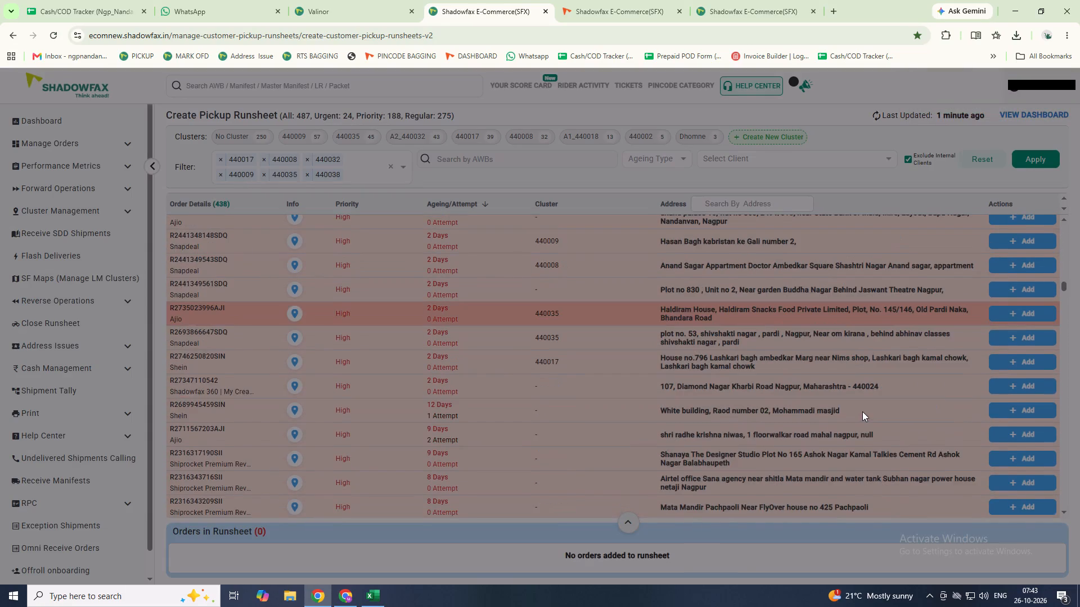
scroll(862, 411, down, 16)
scroll(861, 411, down, 9)
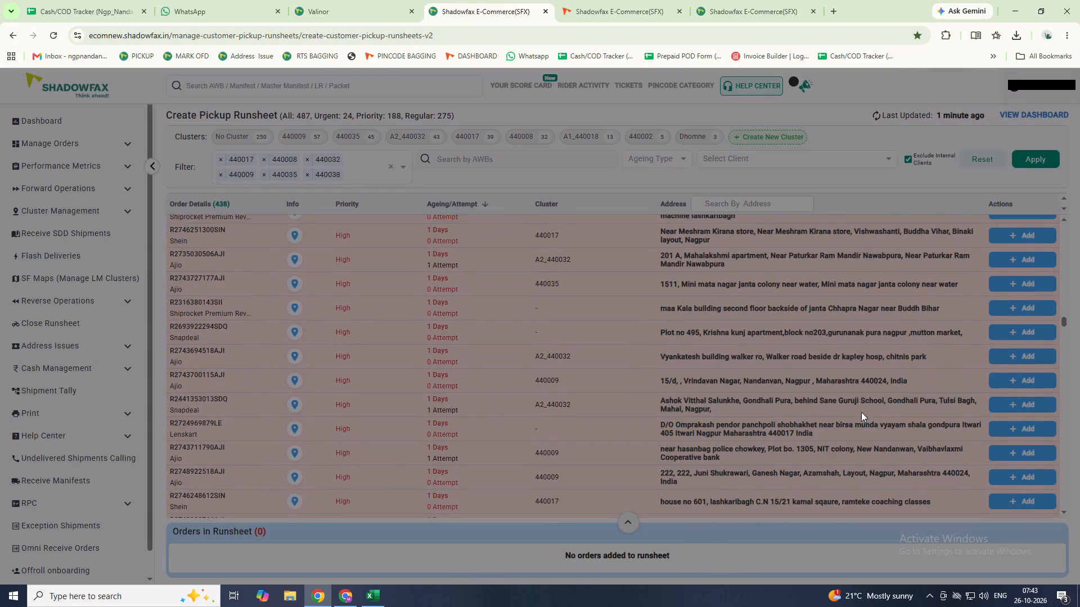
Search the order addresses for CHIKHLI and add all three matching orders to the runsheet.
click(714, 209)
text(CHIKHLI)
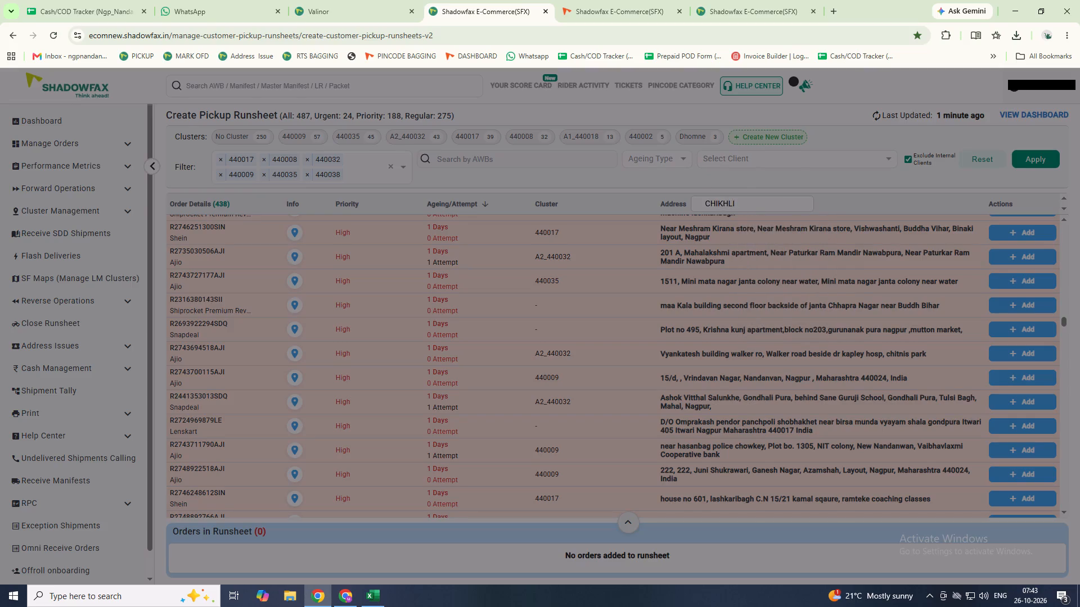
key(Return)
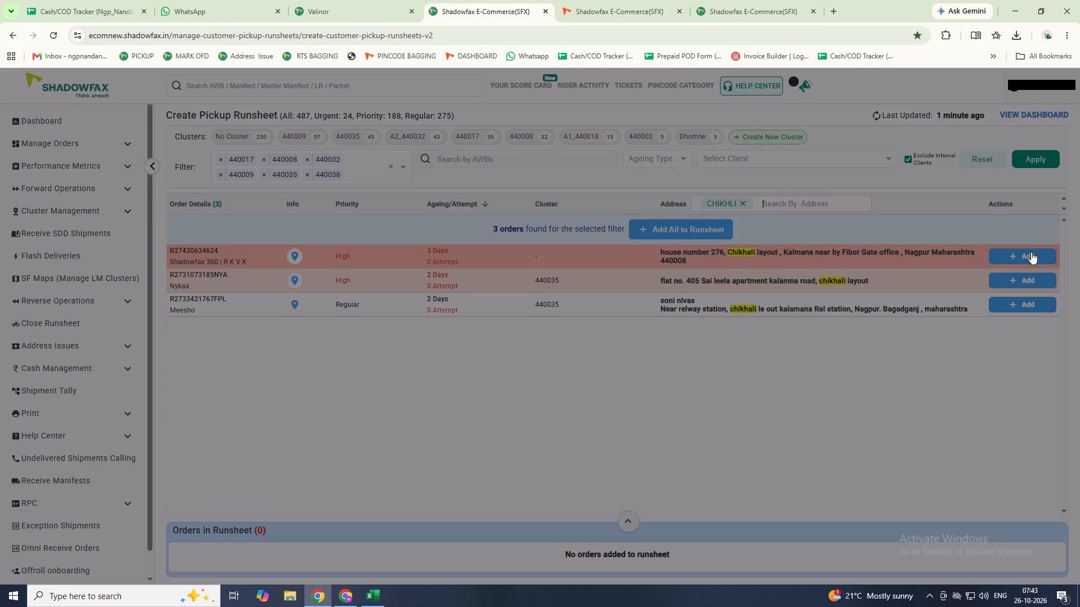
click(1032, 253)
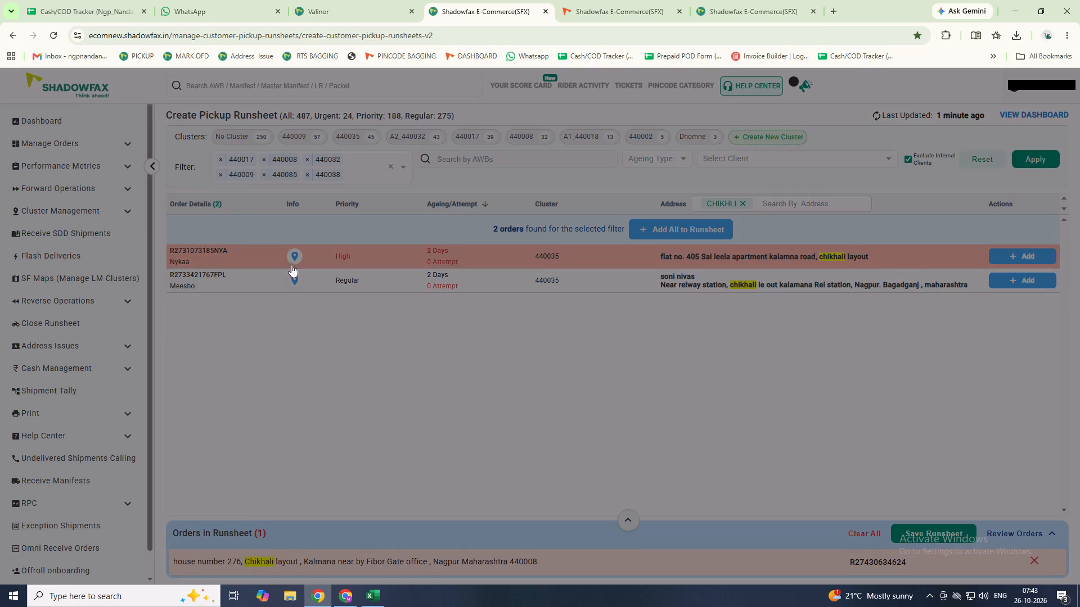
double_click(1033, 253)
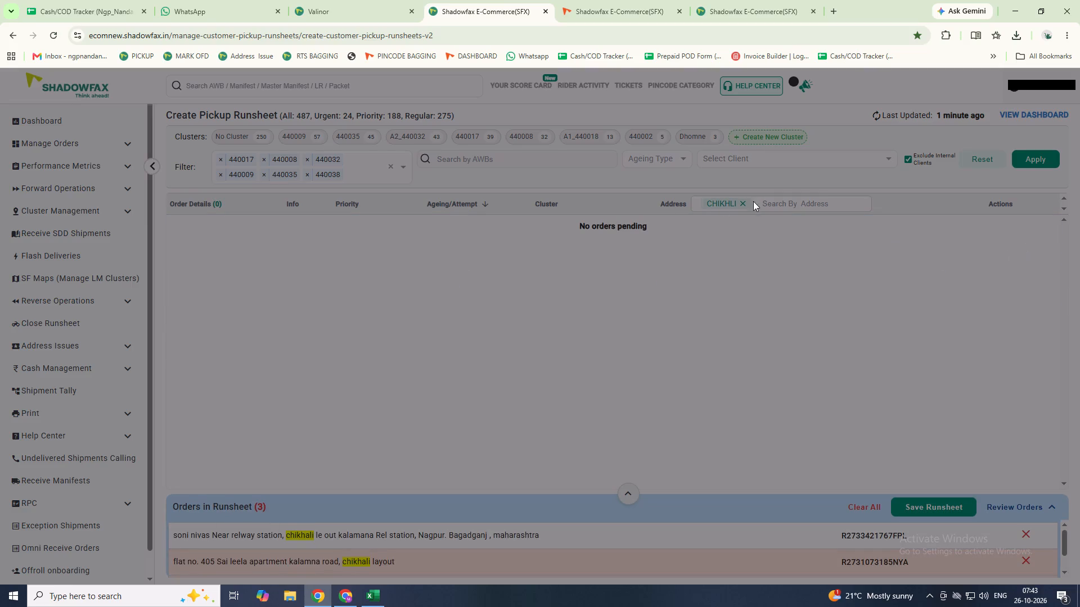
Replace the address search with MINI MATA and add all three matching orders to the runsheet.
click(742, 205)
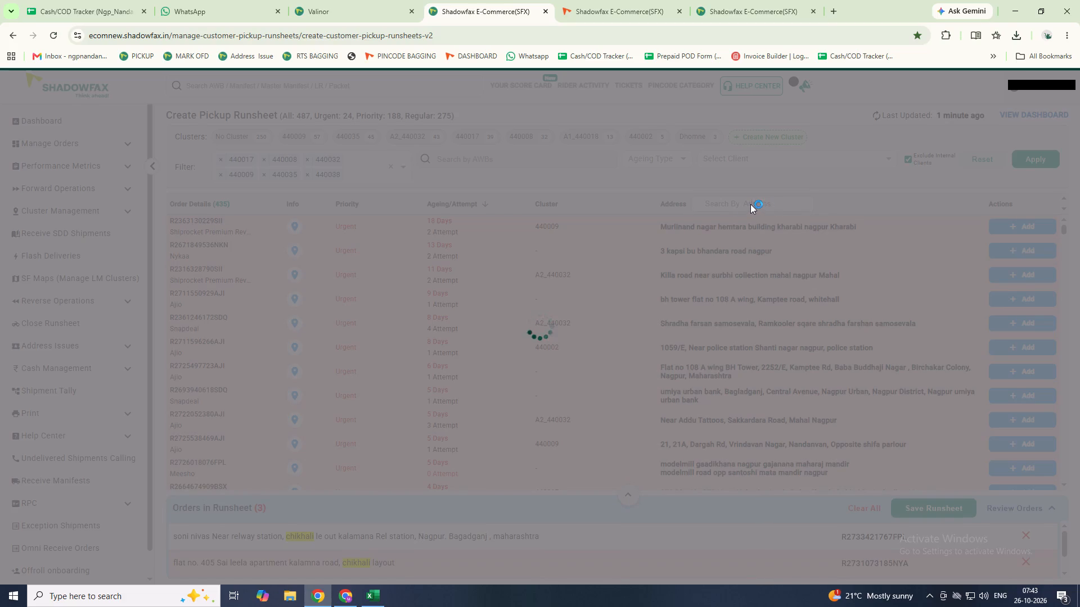
click(750, 204)
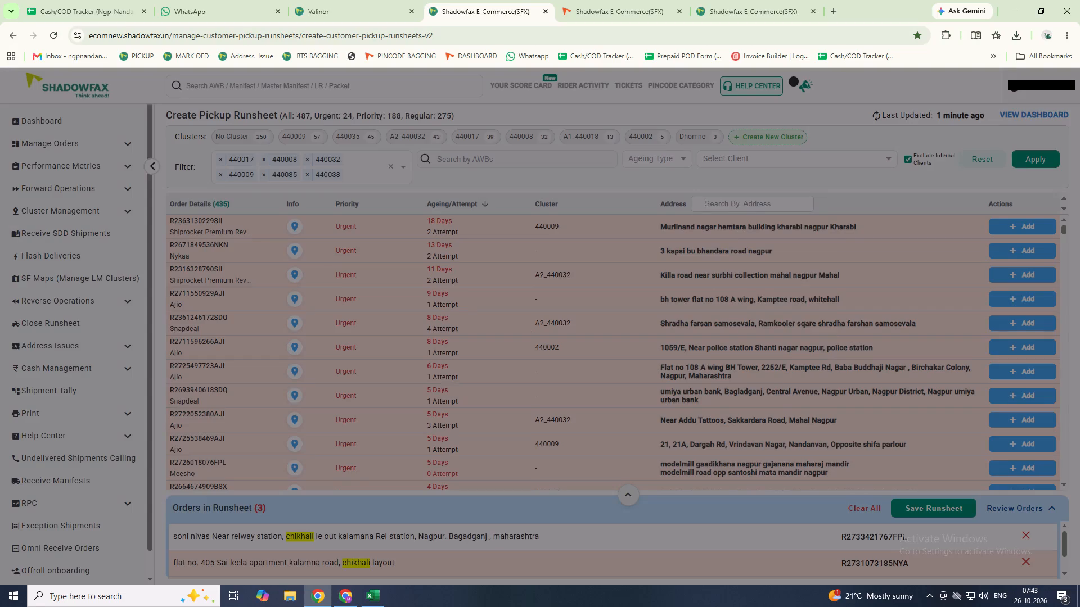
text(MINI MATA)
key(Return)
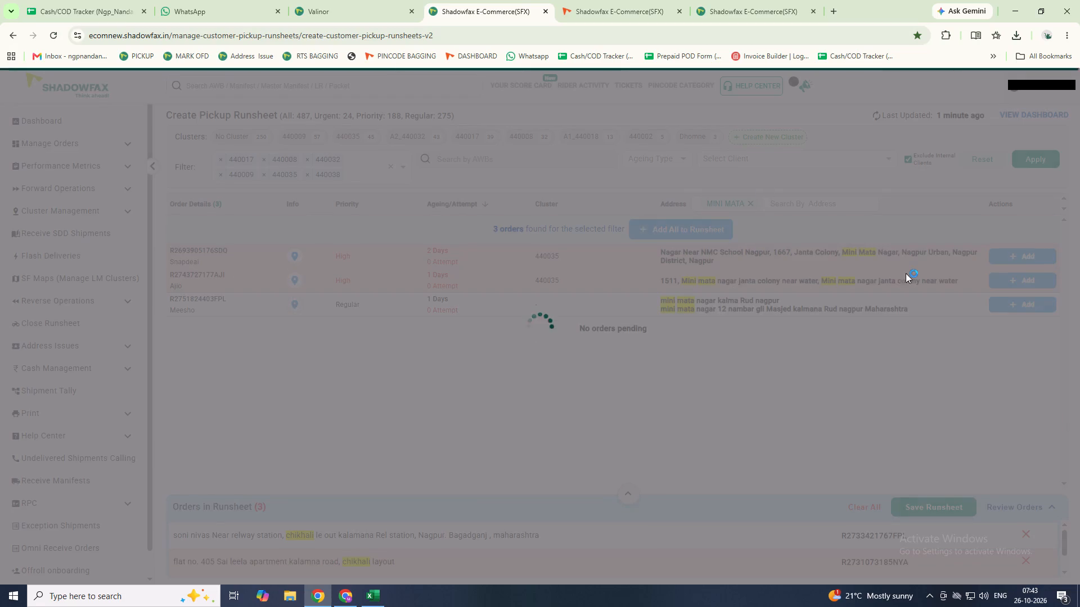
triple_click(1038, 253)
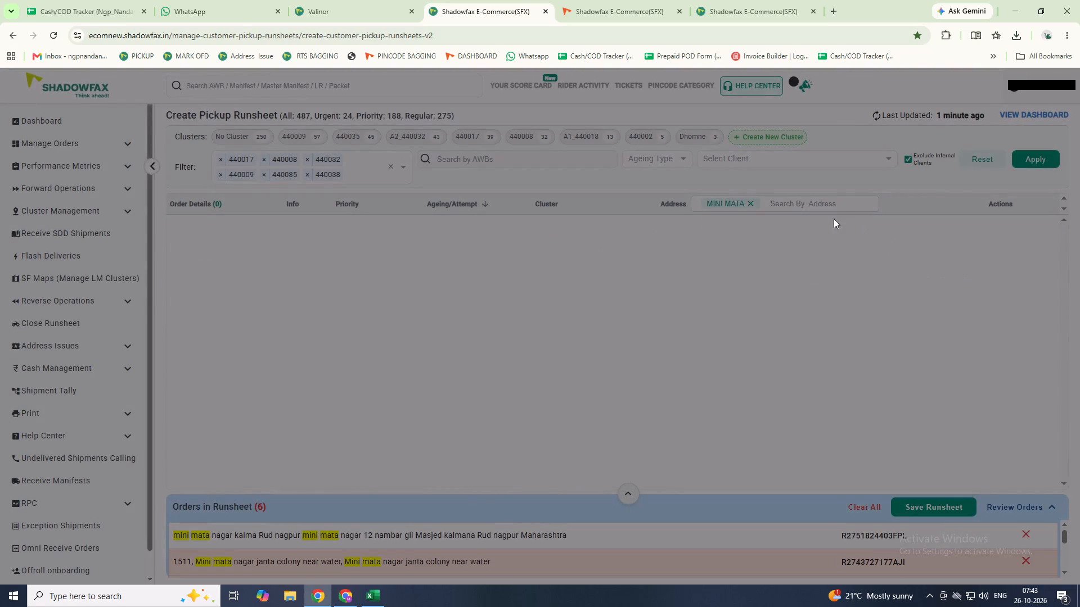
Replace the address search with DIPTI and add all eight matching Dipti Signal orders to the runsheet.
click(748, 203)
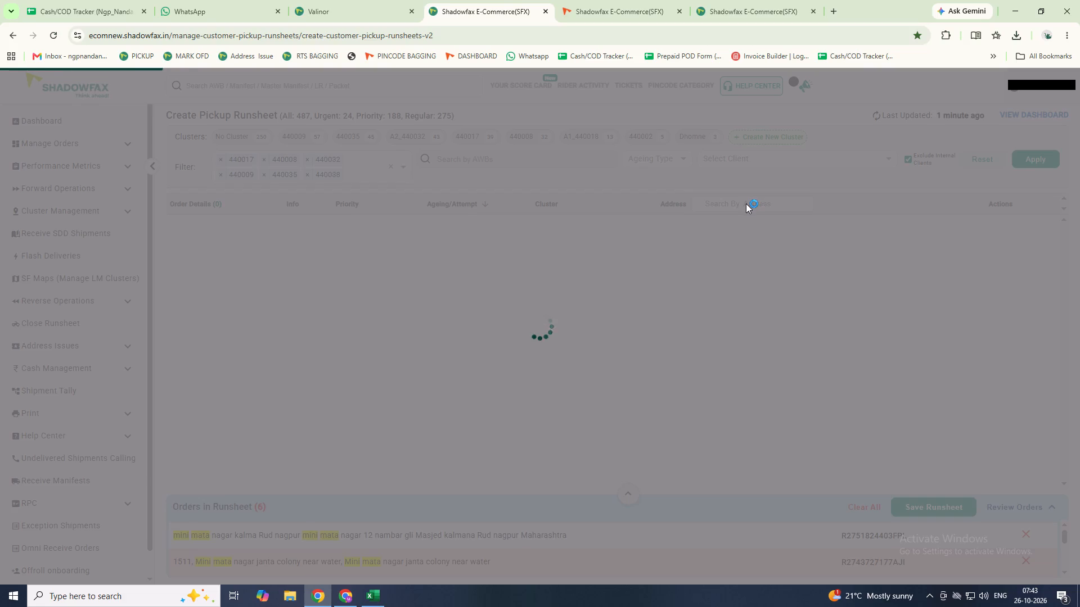
click(746, 204)
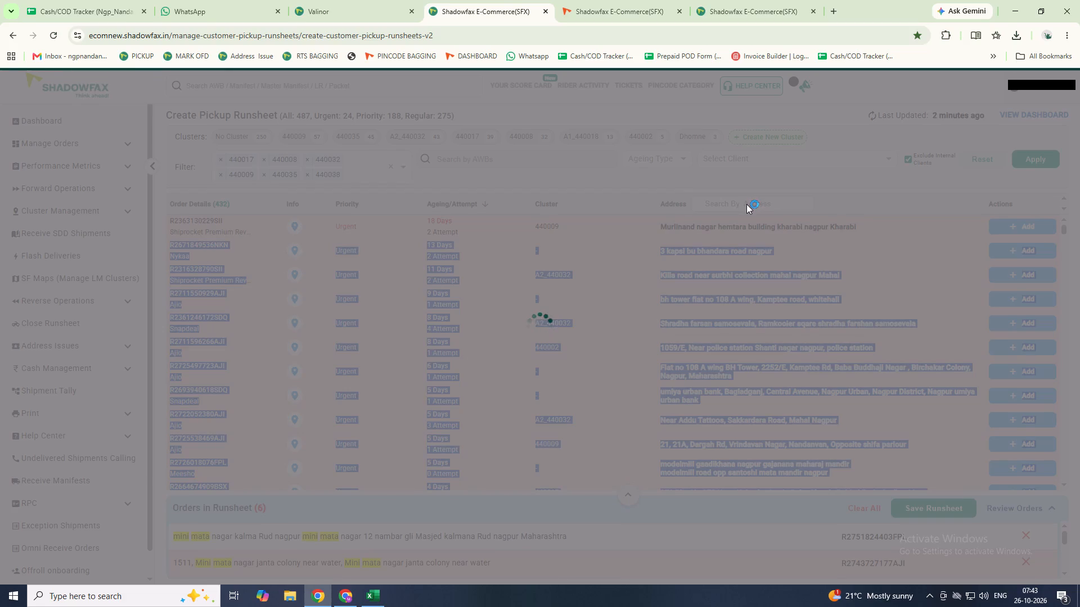
click(751, 204)
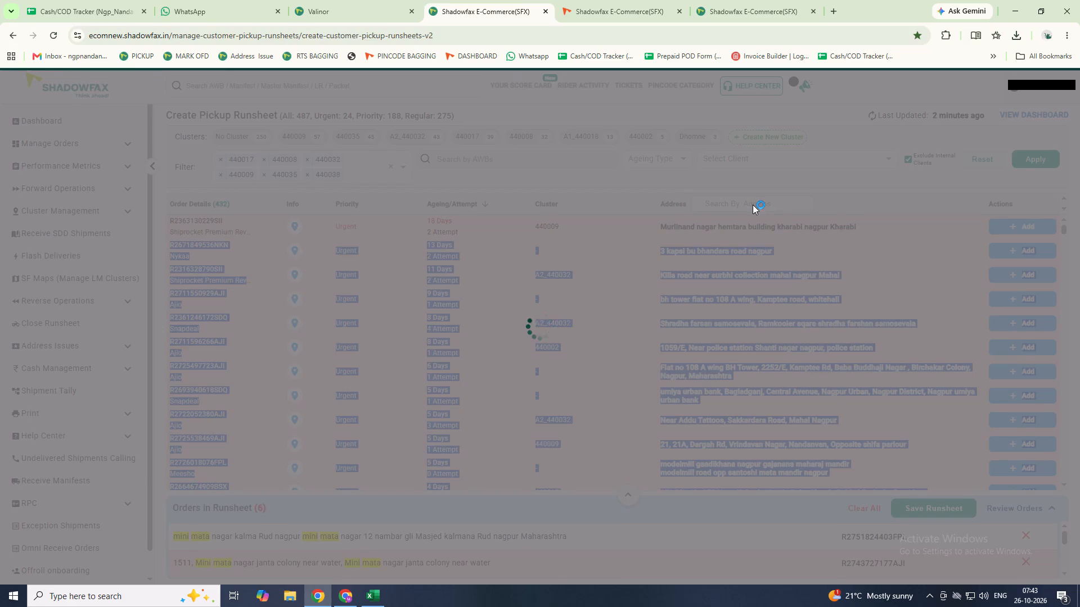
click(751, 205)
text(DIPTI)
key(Return)
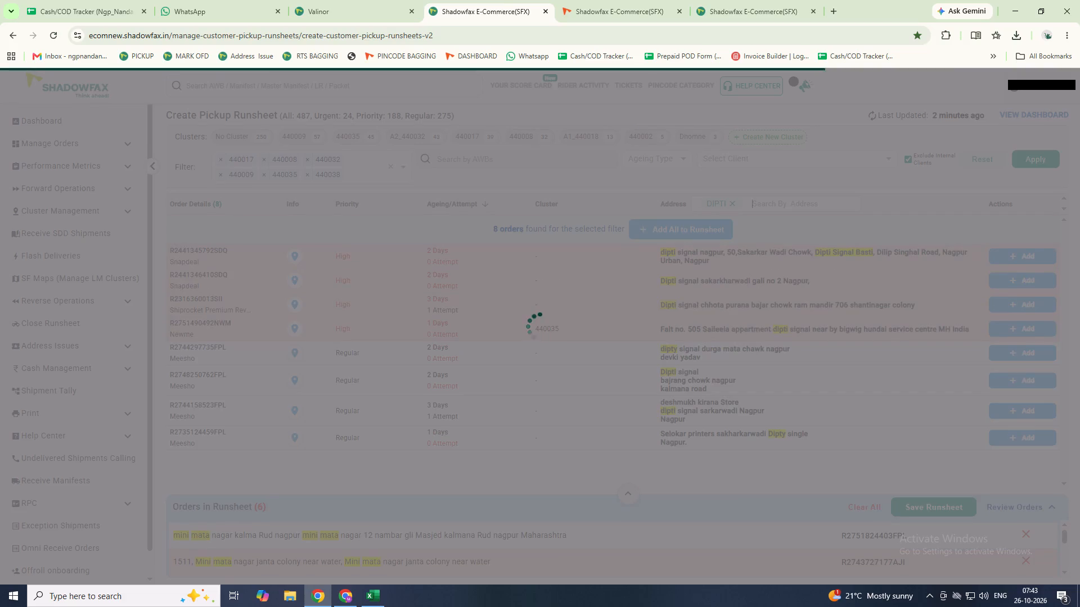
double_click(1014, 254)
triple_click(1016, 257)
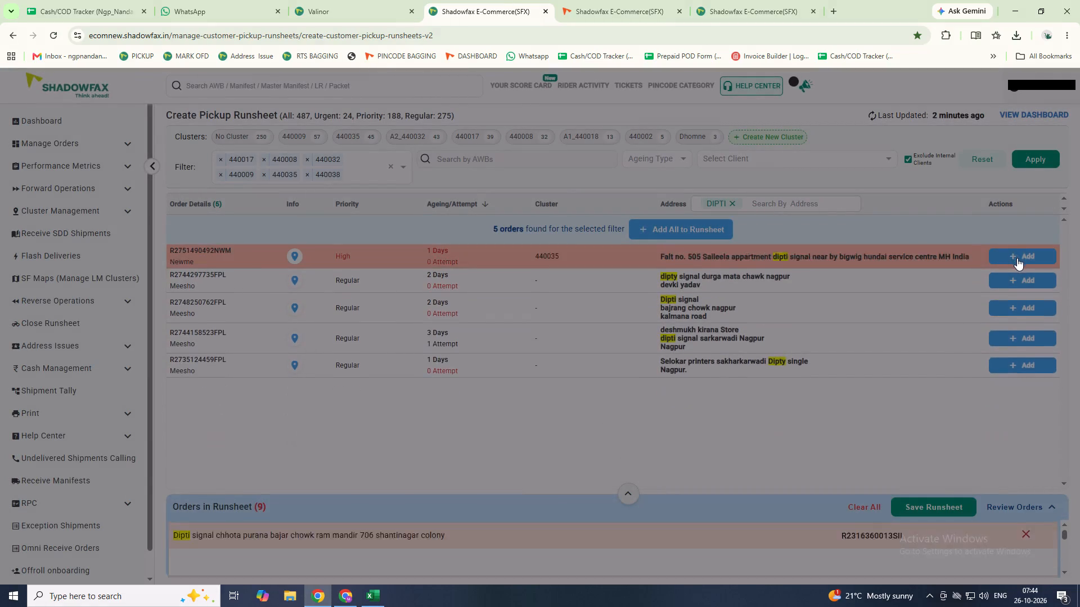
triple_click(1019, 261)
click(1024, 263)
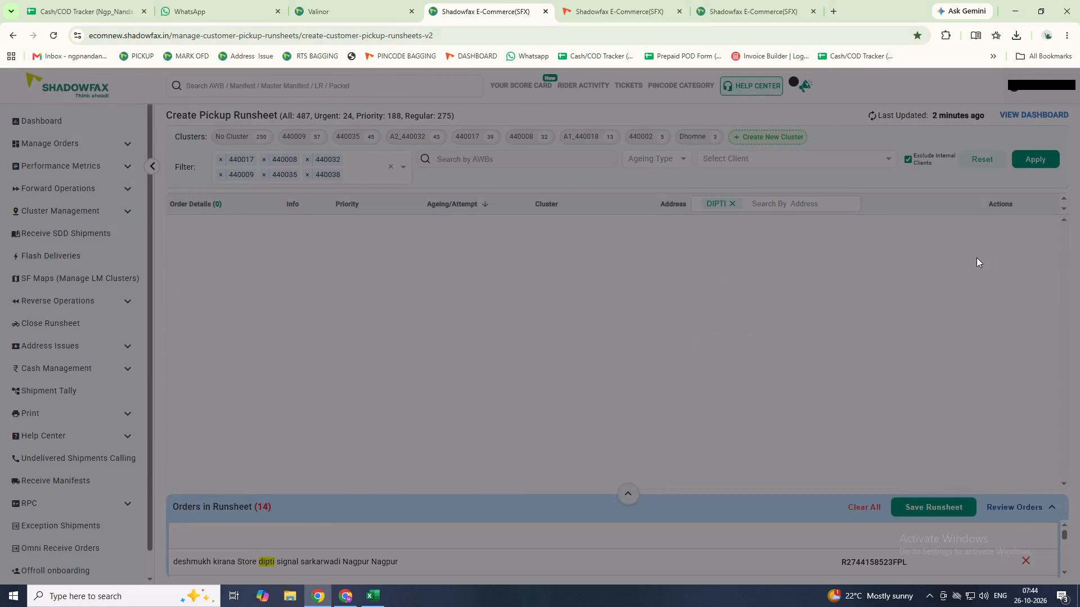
Replace the address search with SURYA and add all five matching Surya Nagar orders to the runsheet.
click(730, 201)
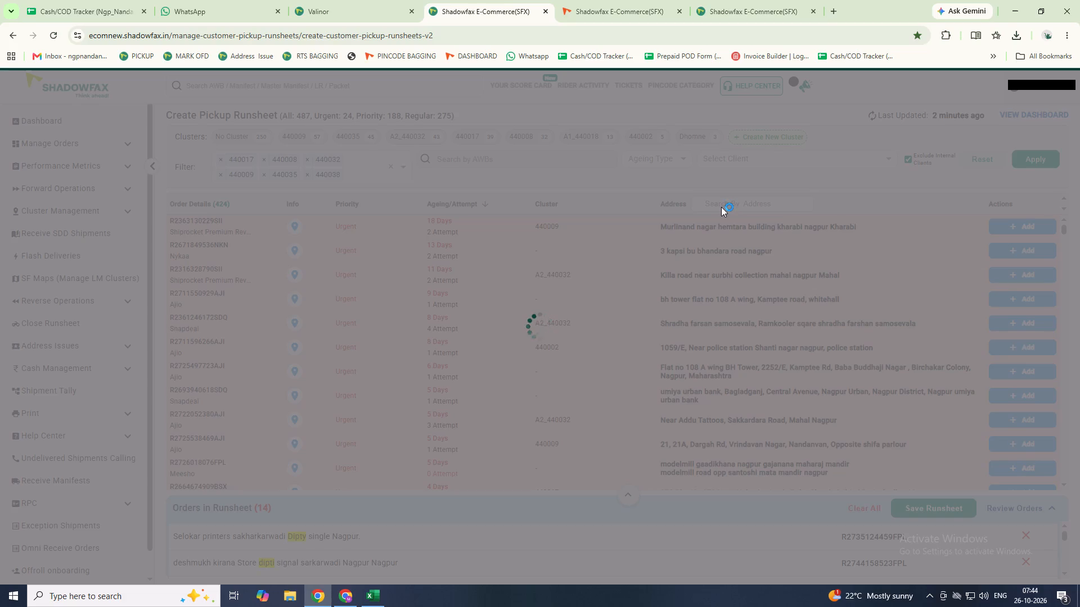
click(736, 203)
text(SURYA)
key(Return)
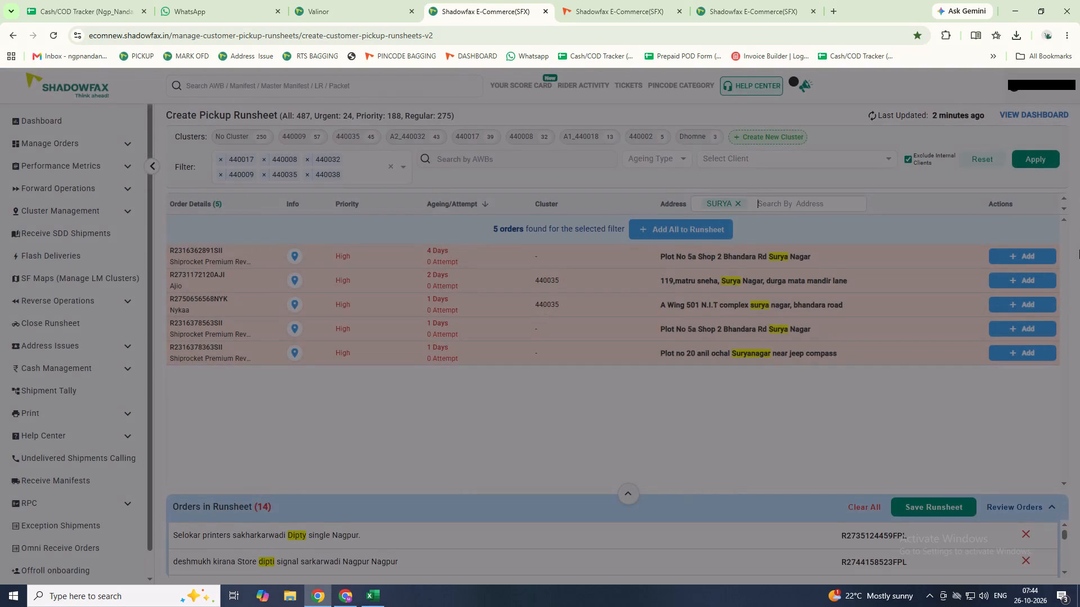
click(1034, 256)
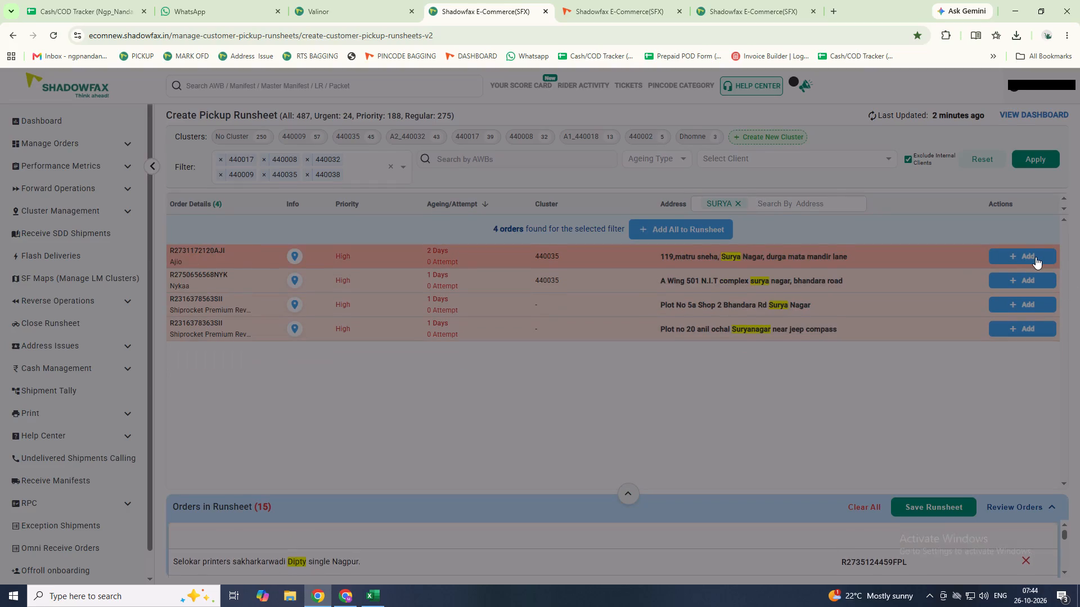
double_click(1036, 256)
click(1041, 259)
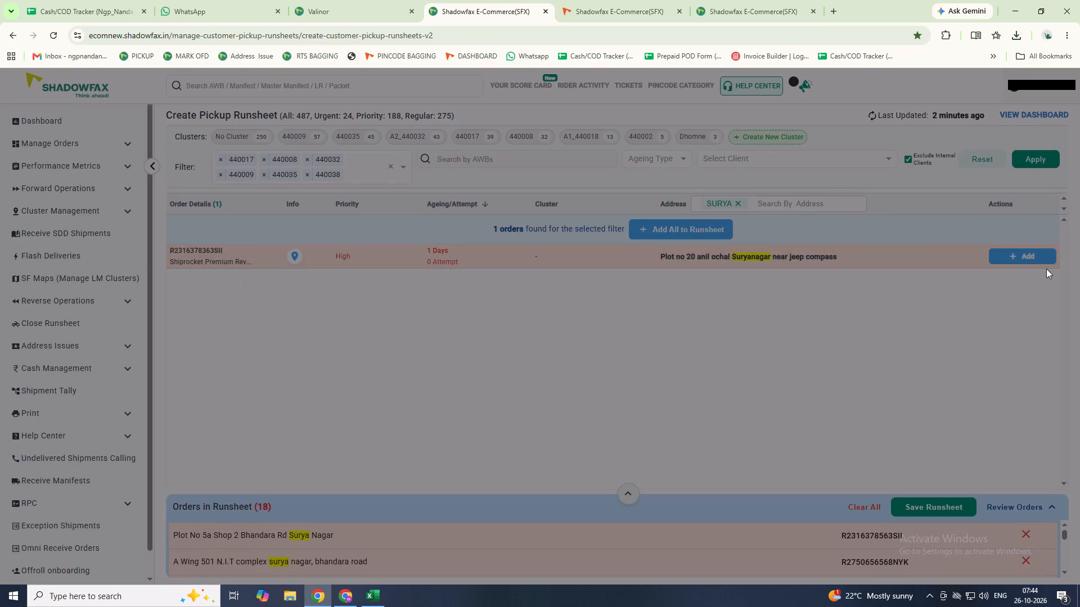
click(1030, 252)
Save the runsheet together with the two suggested same-route pickups in 440035 and 440008, leaving out the urgent ones.
click(916, 505)
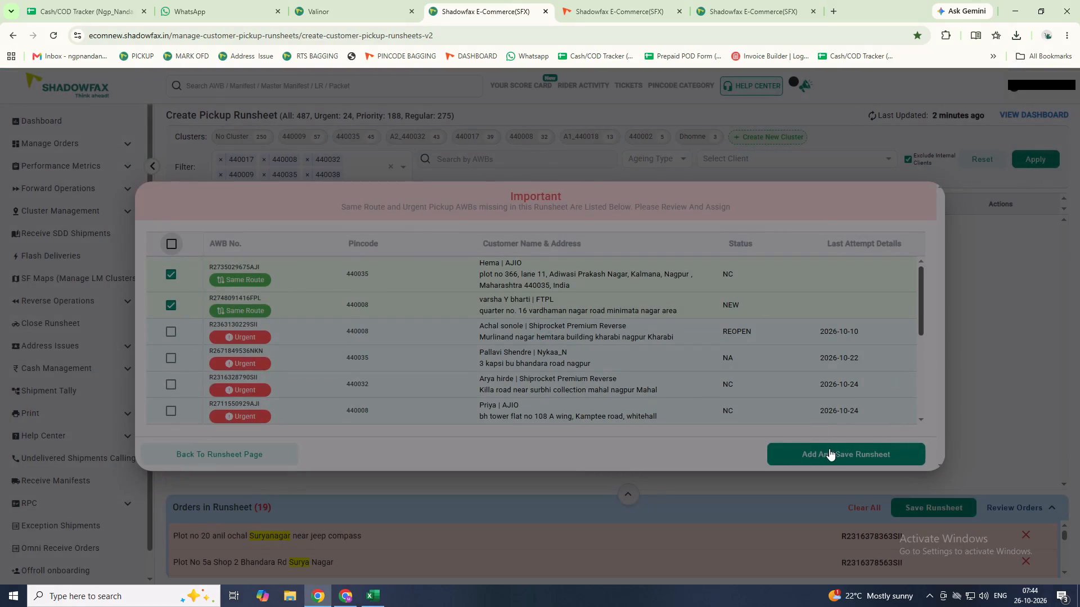
click(829, 459)
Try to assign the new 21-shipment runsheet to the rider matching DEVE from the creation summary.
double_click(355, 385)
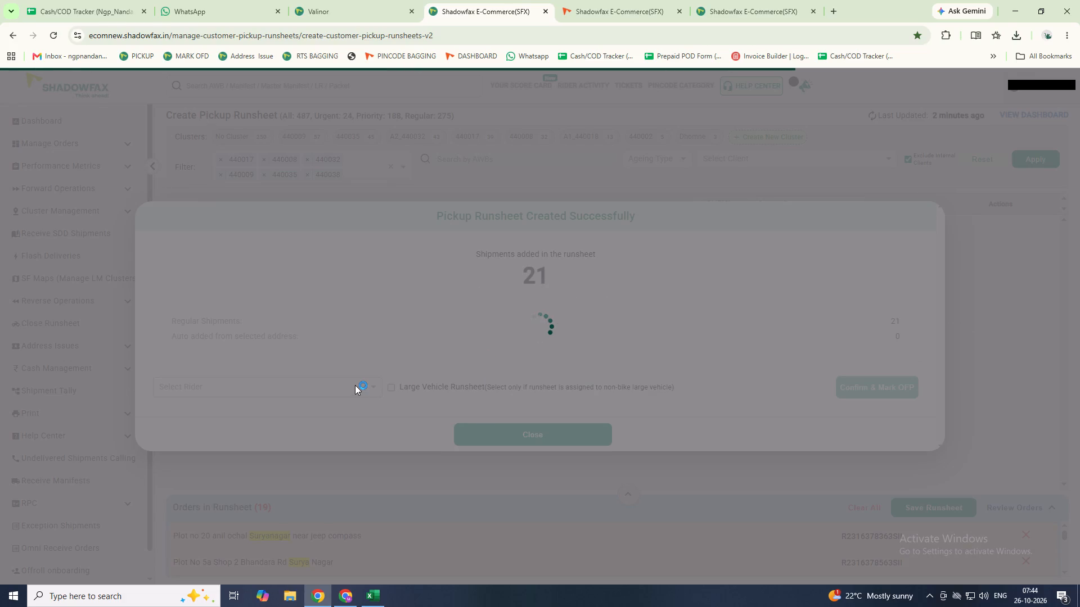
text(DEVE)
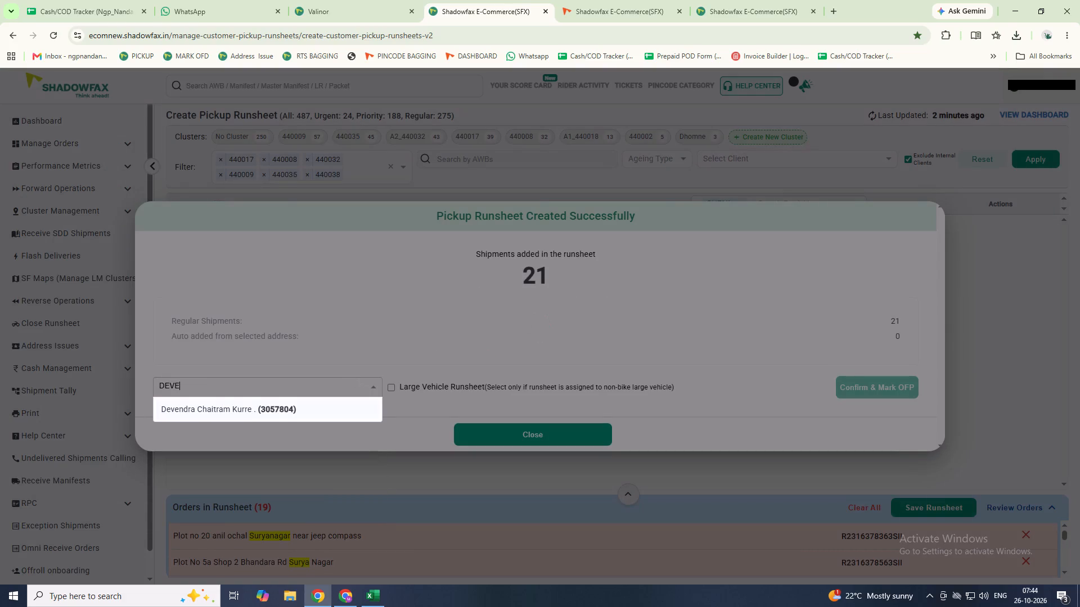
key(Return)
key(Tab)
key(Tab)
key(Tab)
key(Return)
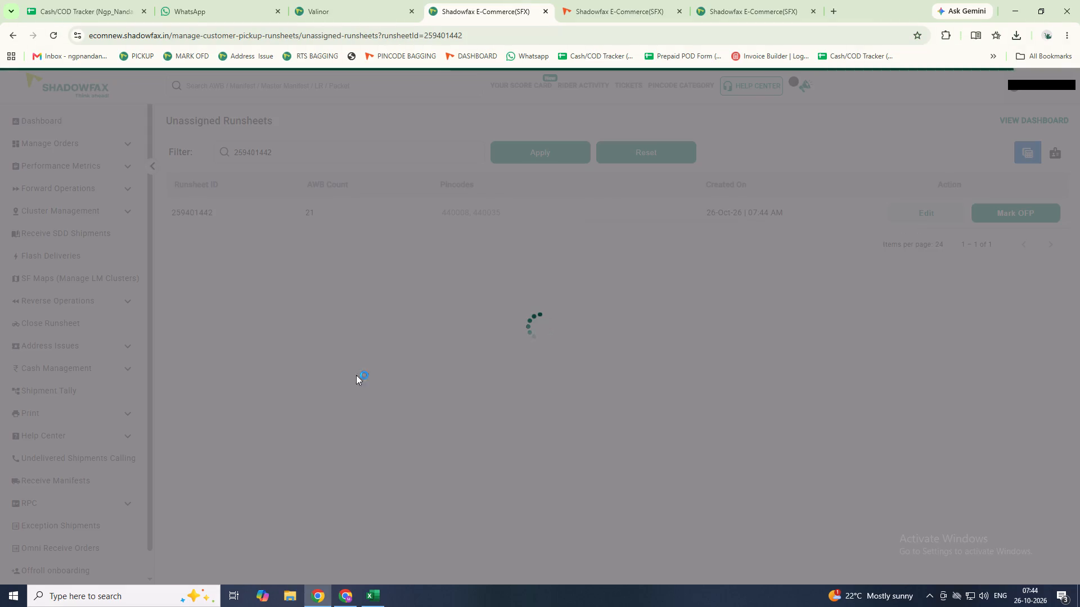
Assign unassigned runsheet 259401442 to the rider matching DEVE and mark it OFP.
click(1000, 213)
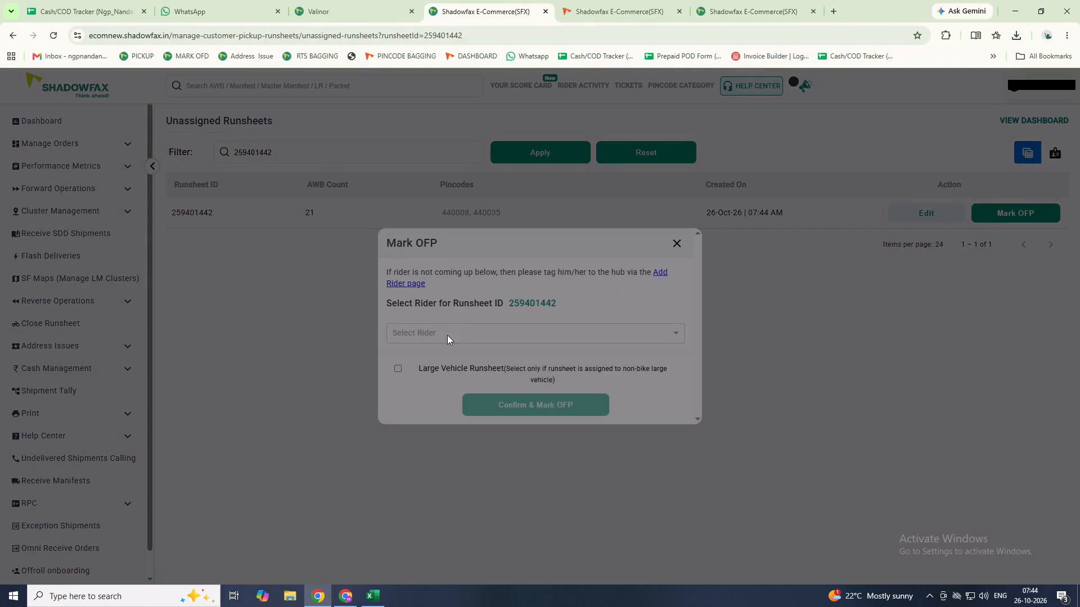
click(447, 335)
text(DEVE)
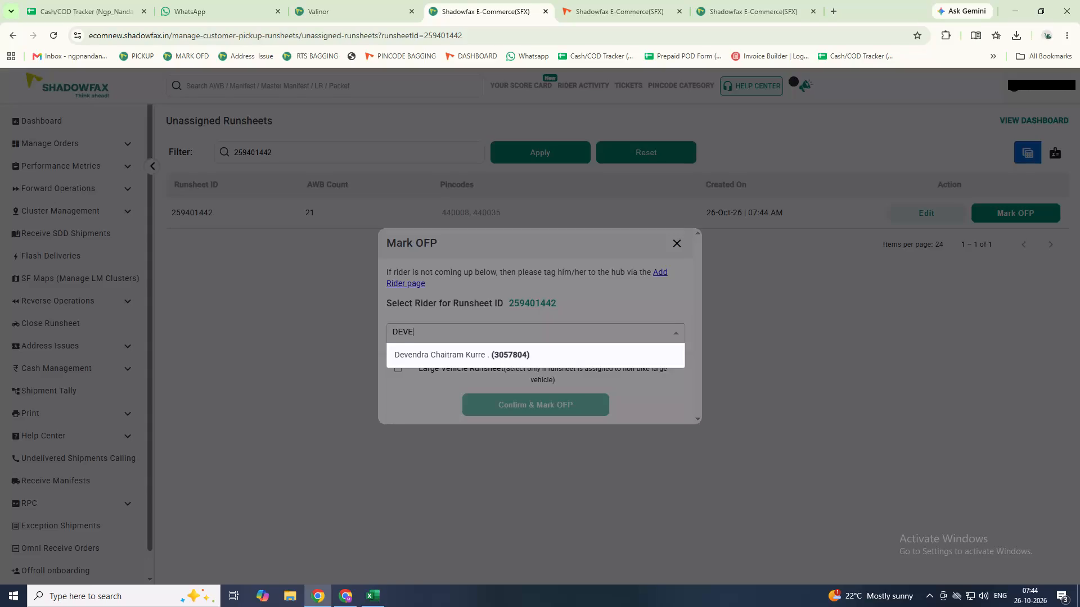
click(416, 357)
click(514, 405)
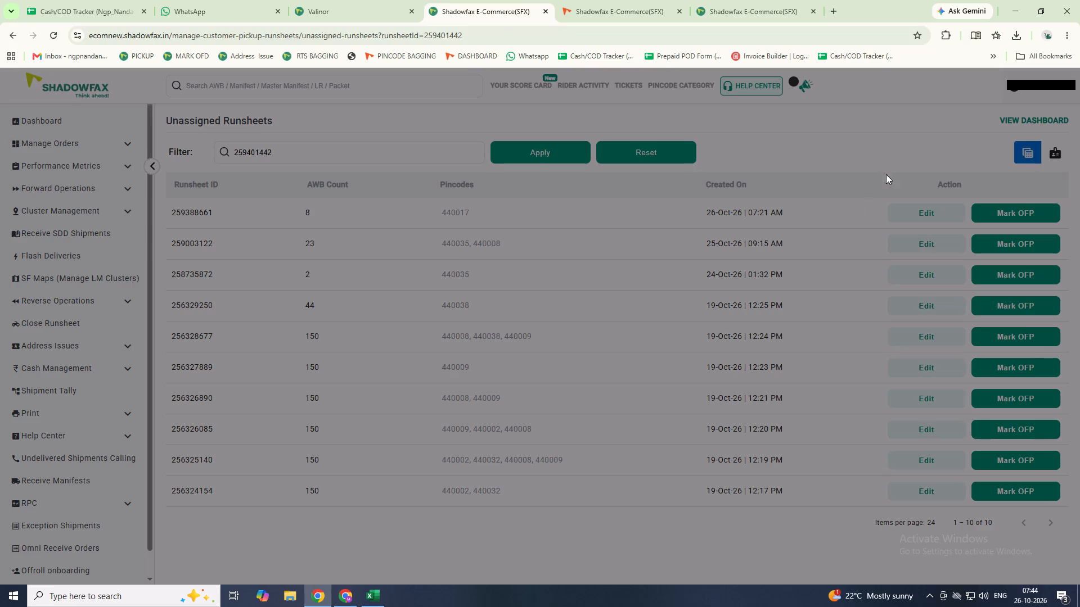
Return to the pickup runsheet dashboard and refresh its figures.
scroll(476, 328, up, 4)
click(1032, 120)
double_click(949, 123)
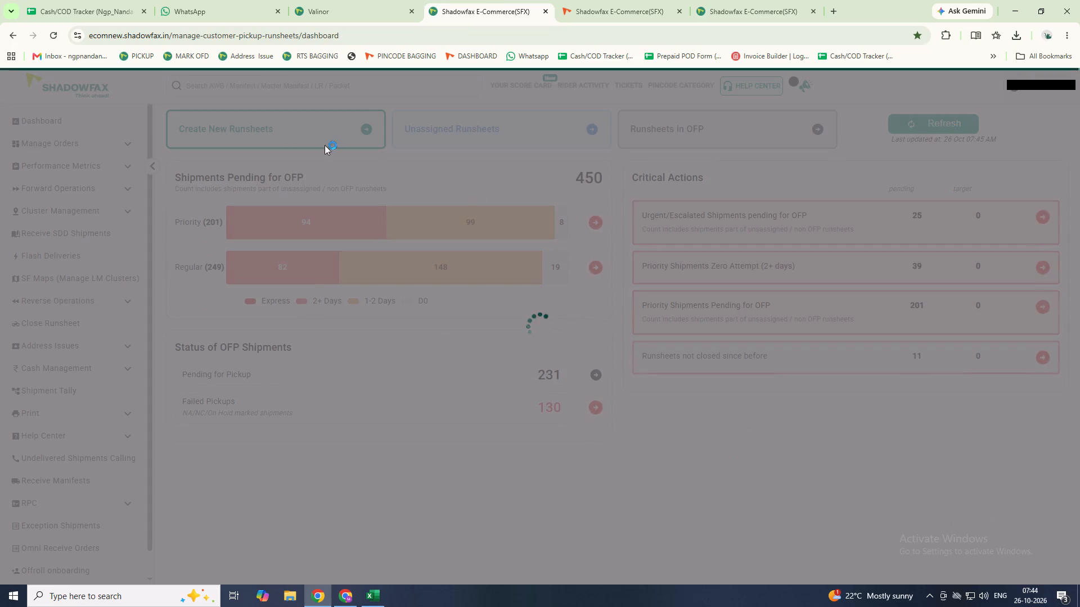